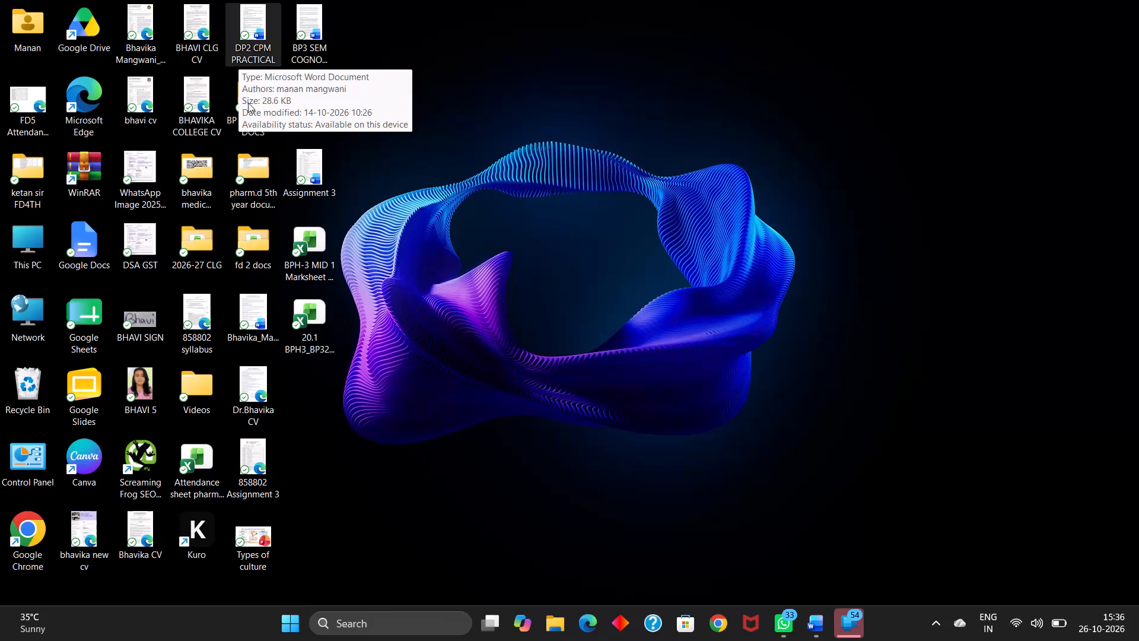
Open the Word document BP105T MCQS from the BP COGNOSY DOCS folder on the desktop.
click(248, 103)
double_click(248, 103)
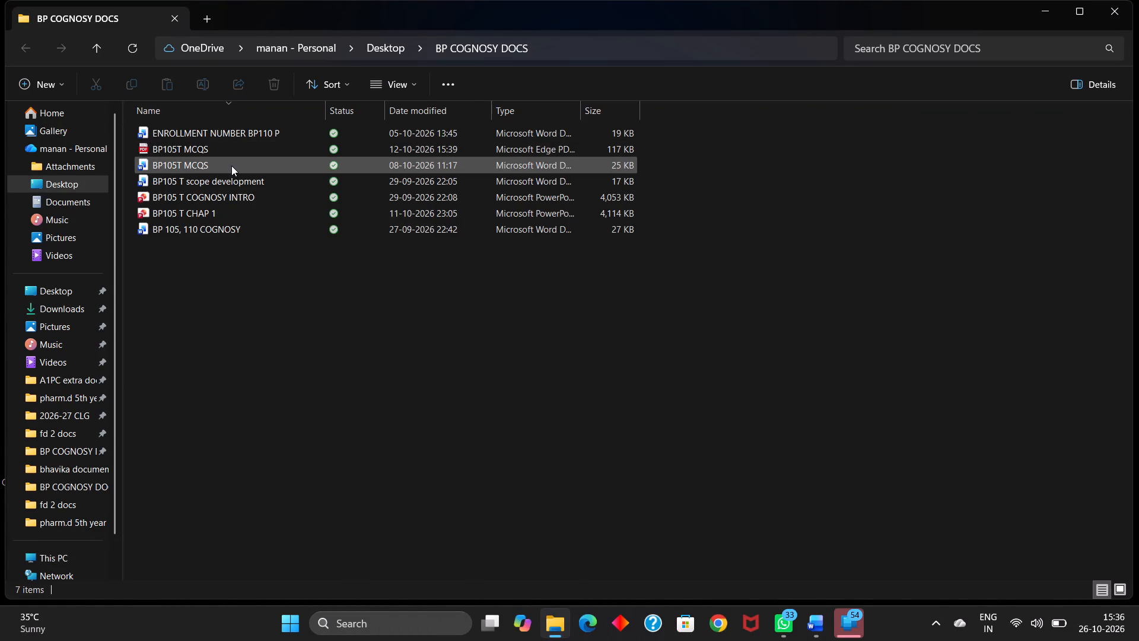
double_click(231, 166)
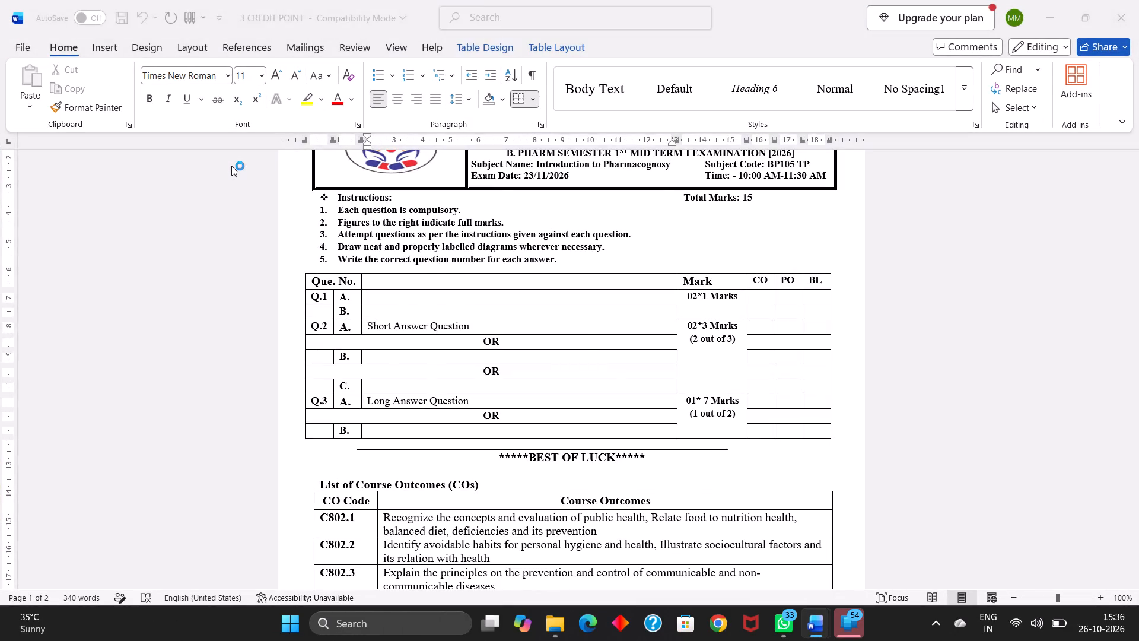
Look through the multiple-choice questions in BP105T MCQS for one to use in the mid-term exam paper.
scroll(583, 429, down, 7)
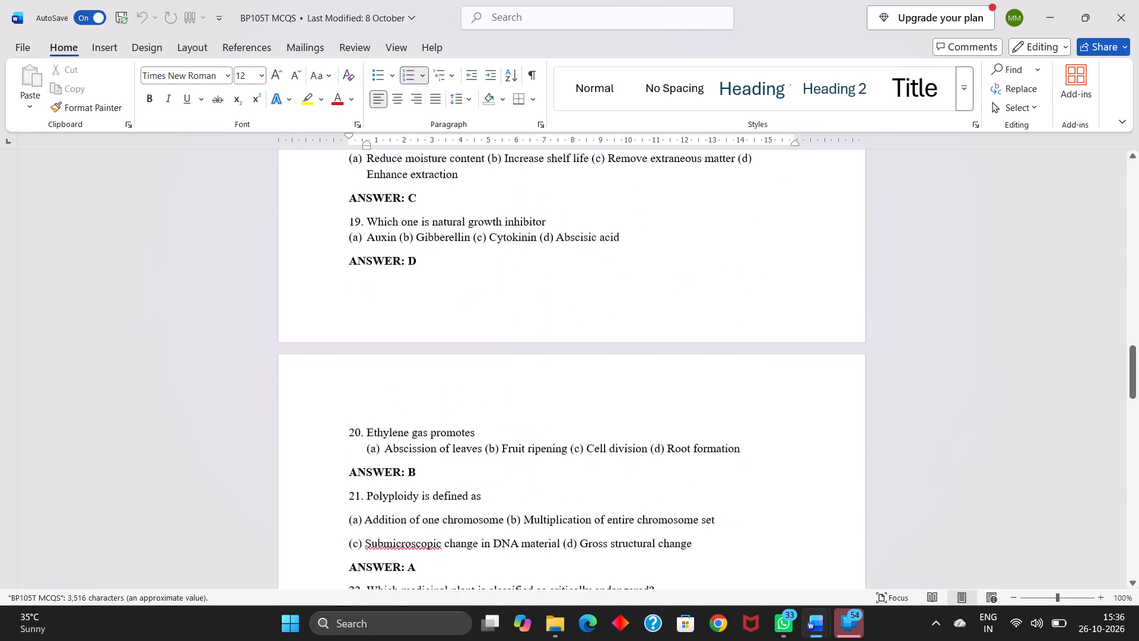
scroll(583, 429, down, 1)
scroll(405, 455, up, 2)
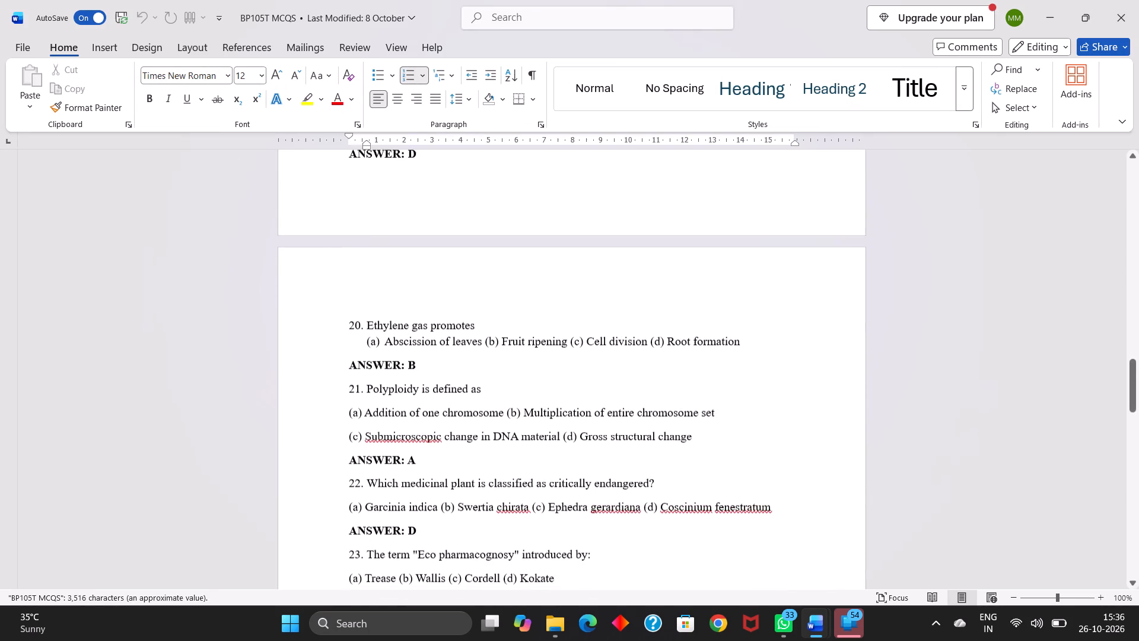
scroll(405, 455, up, 1)
scroll(405, 455, down, 9)
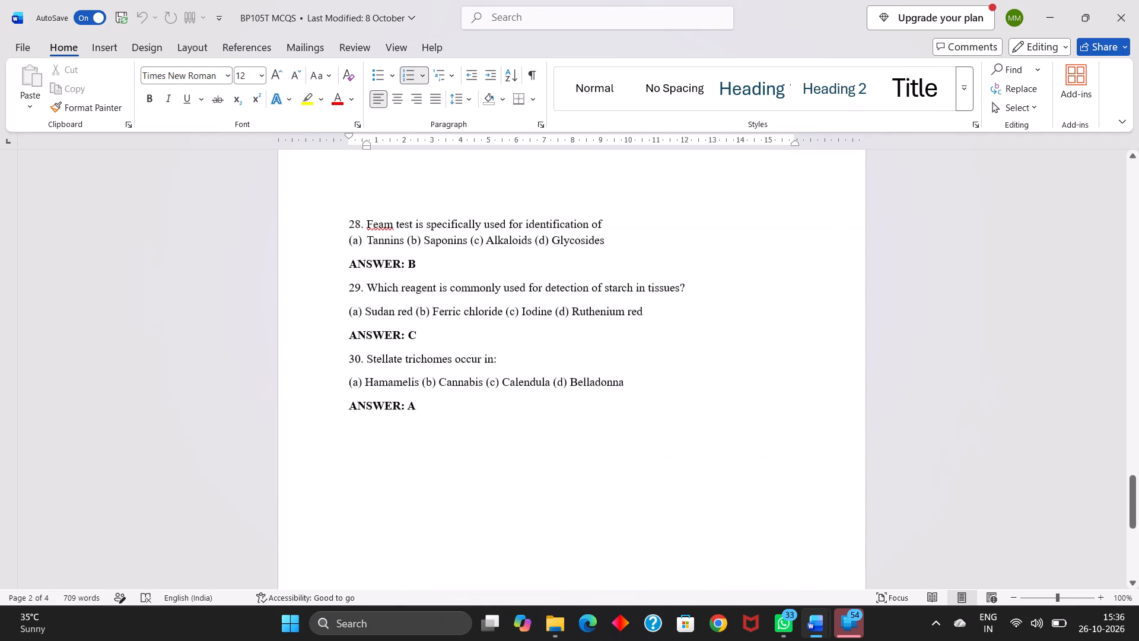
scroll(405, 455, down, 1)
scroll(405, 455, up, 20)
scroll(405, 455, up, 4)
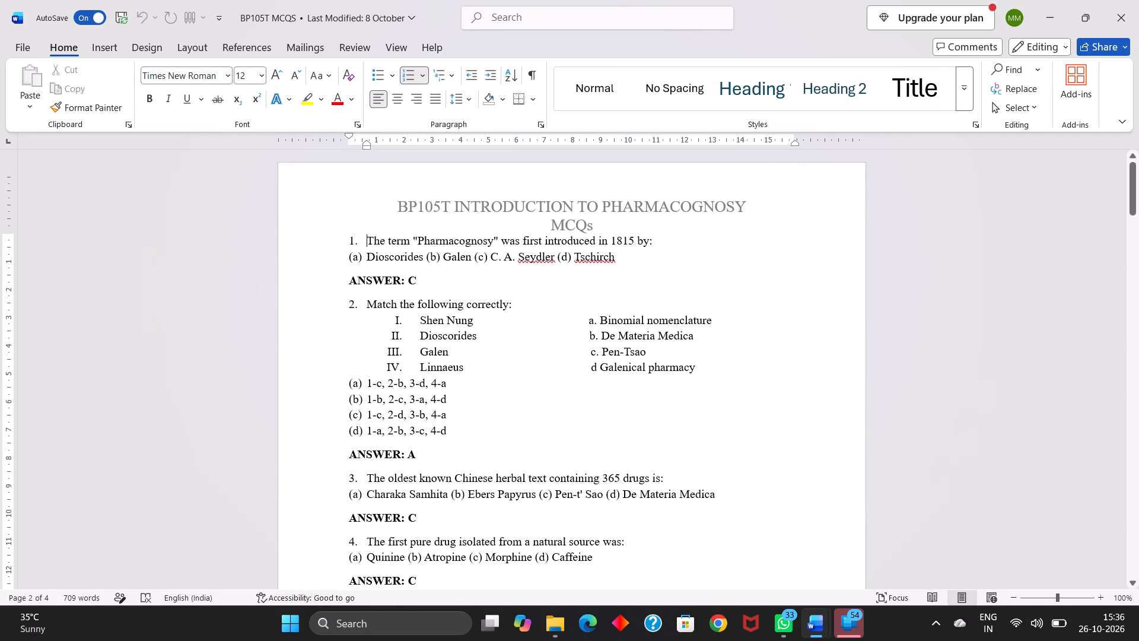
scroll(477, 408, down, 2)
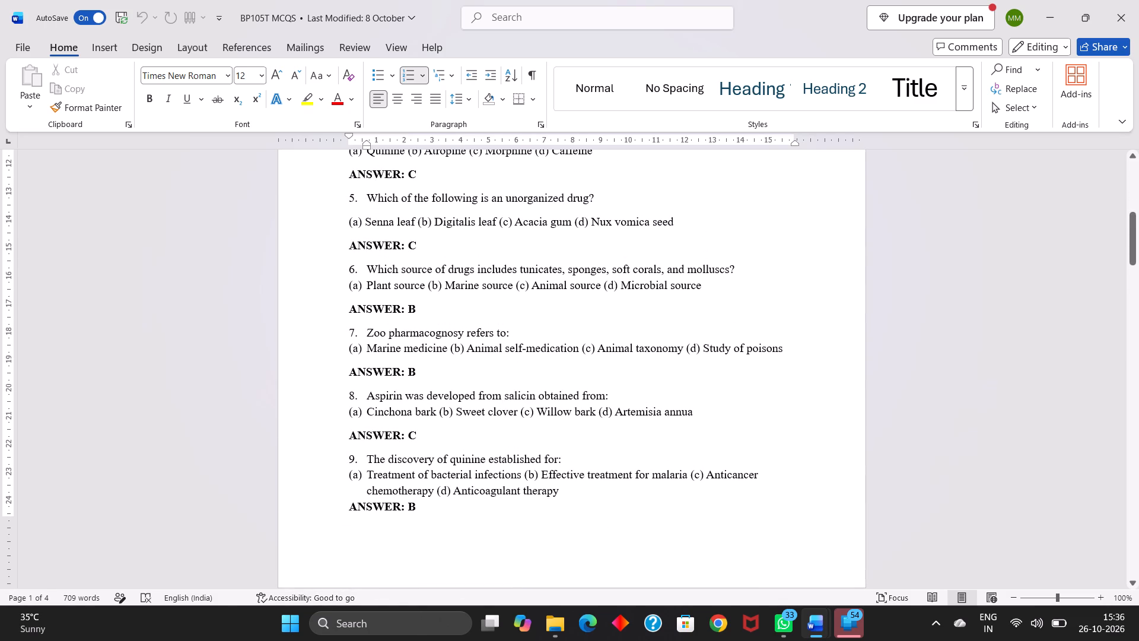
scroll(415, 427, down, 1)
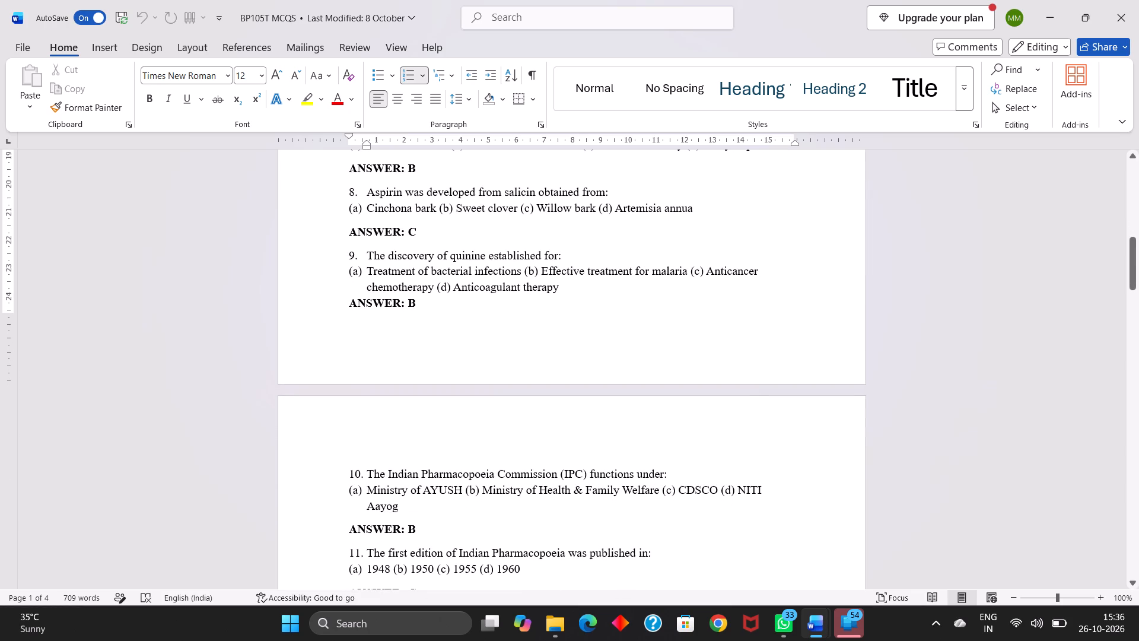
scroll(436, 459, down, 1)
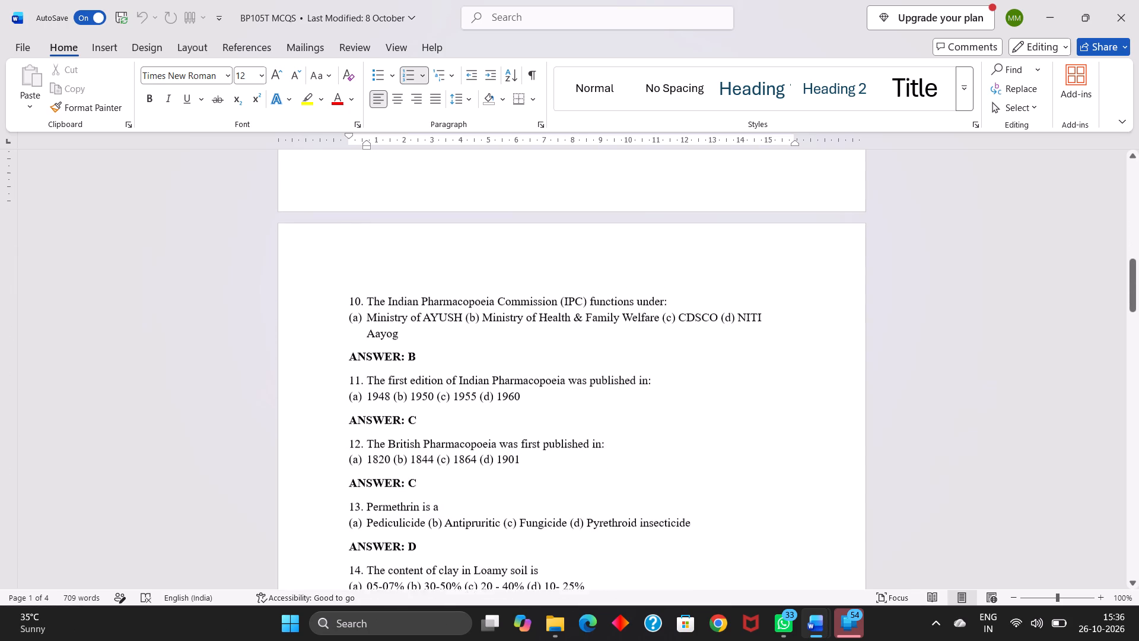
scroll(436, 459, down, 1)
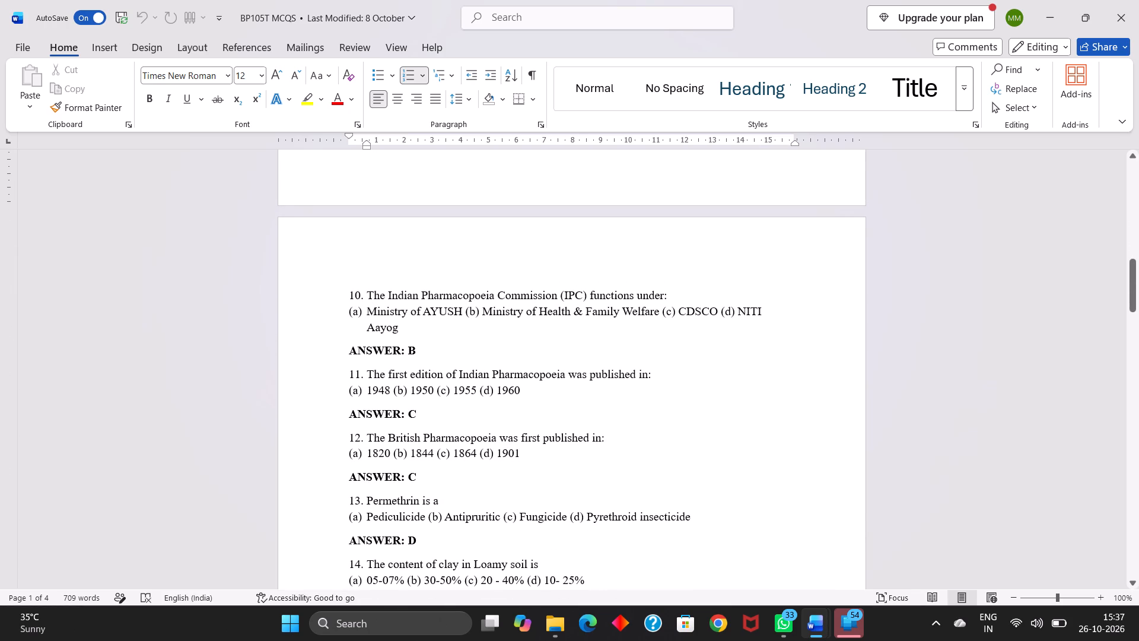
scroll(432, 457, down, 2)
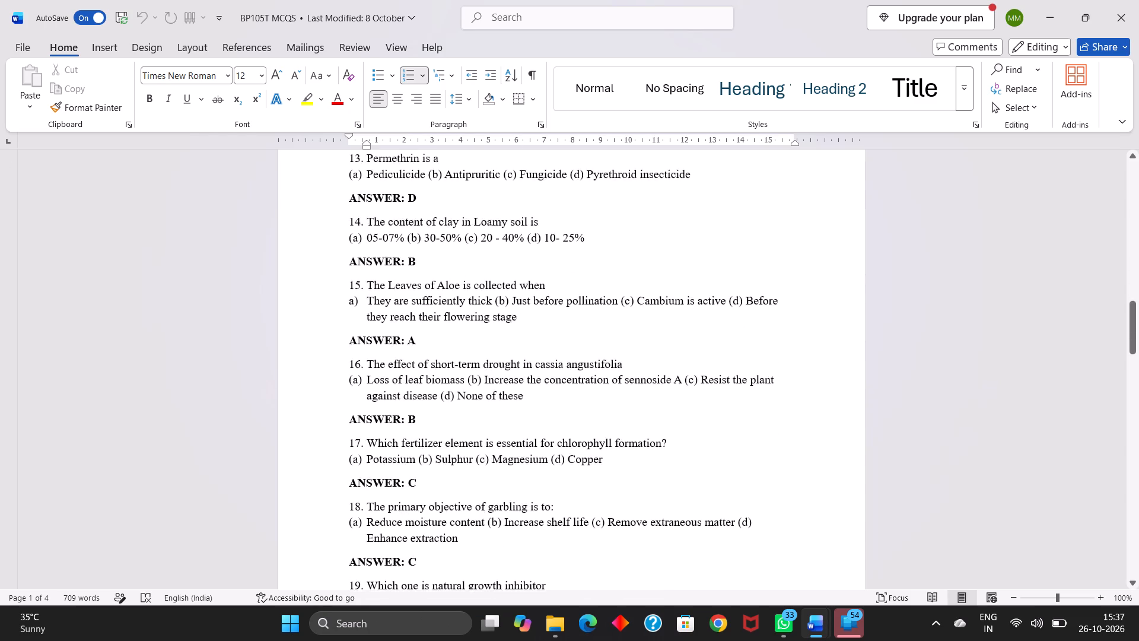
scroll(432, 457, down, 1)
scroll(433, 421, up, 1)
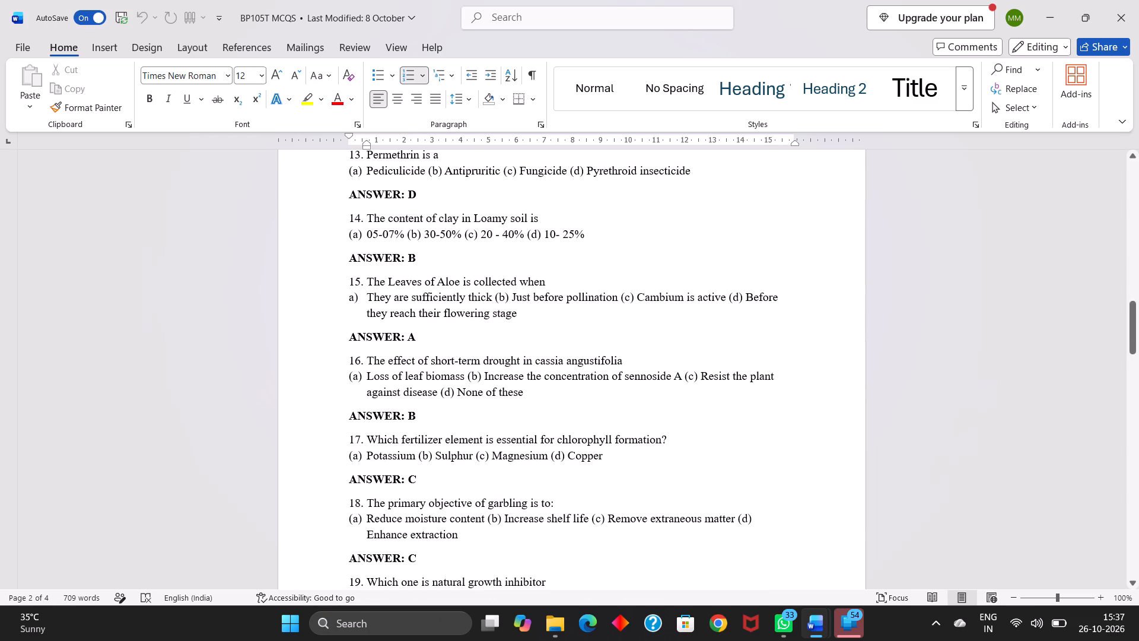
scroll(439, 439, up, 2)
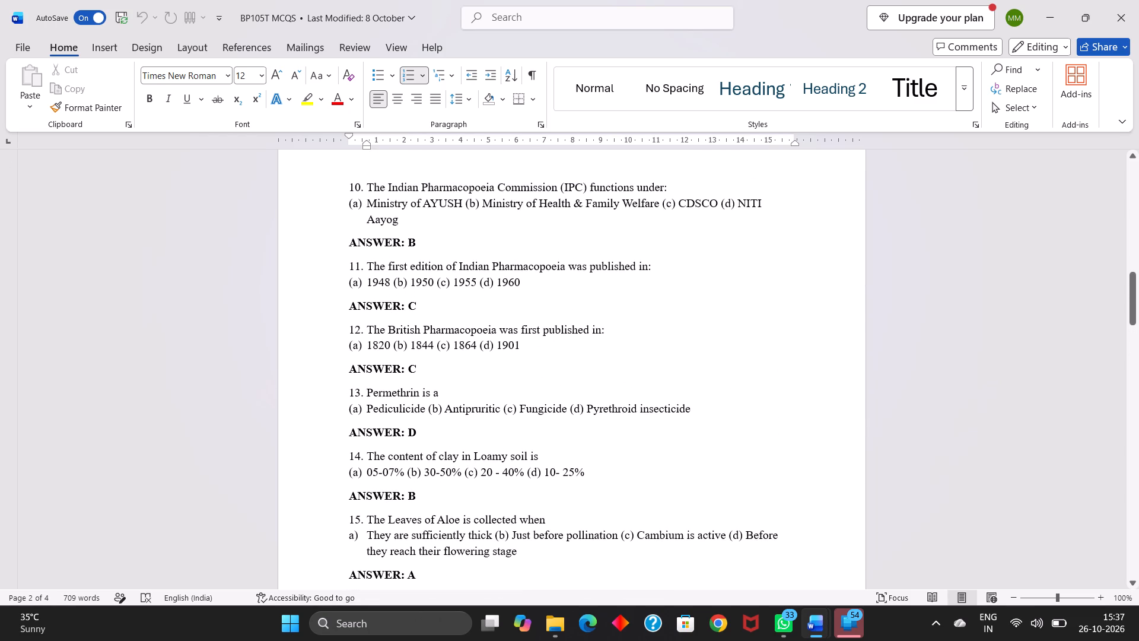
Copy the text of question 11 on the Indian Pharmacopoeia's first edition into the Q.1 A cell of the 3 CREDIT POINT document.
drag(369, 269, 644, 274)
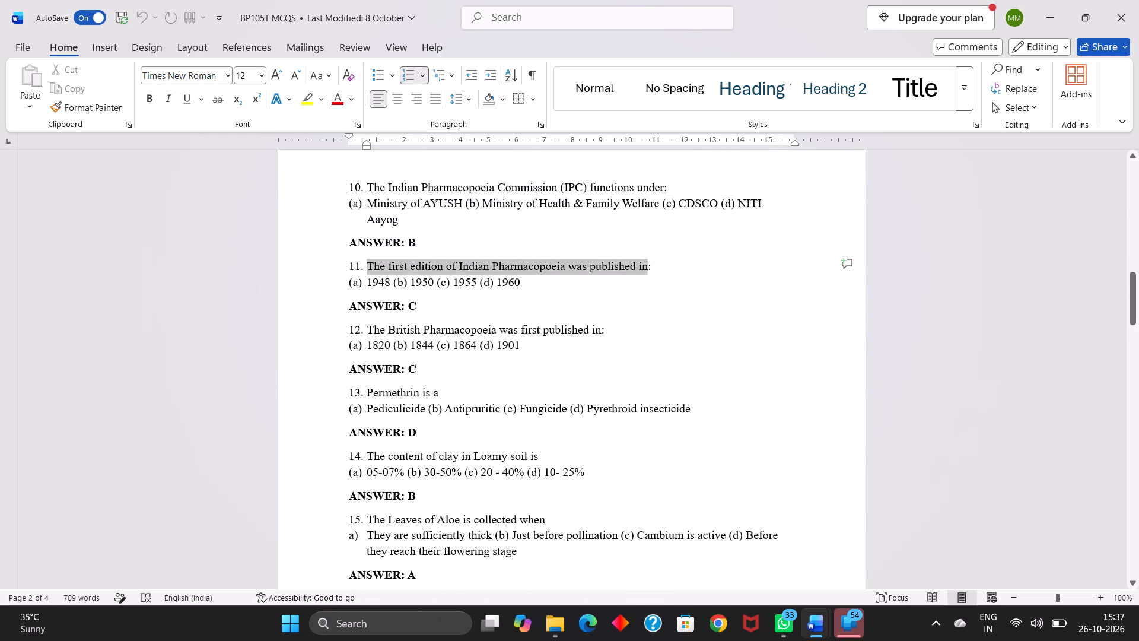
drag(644, 274, 653, 269)
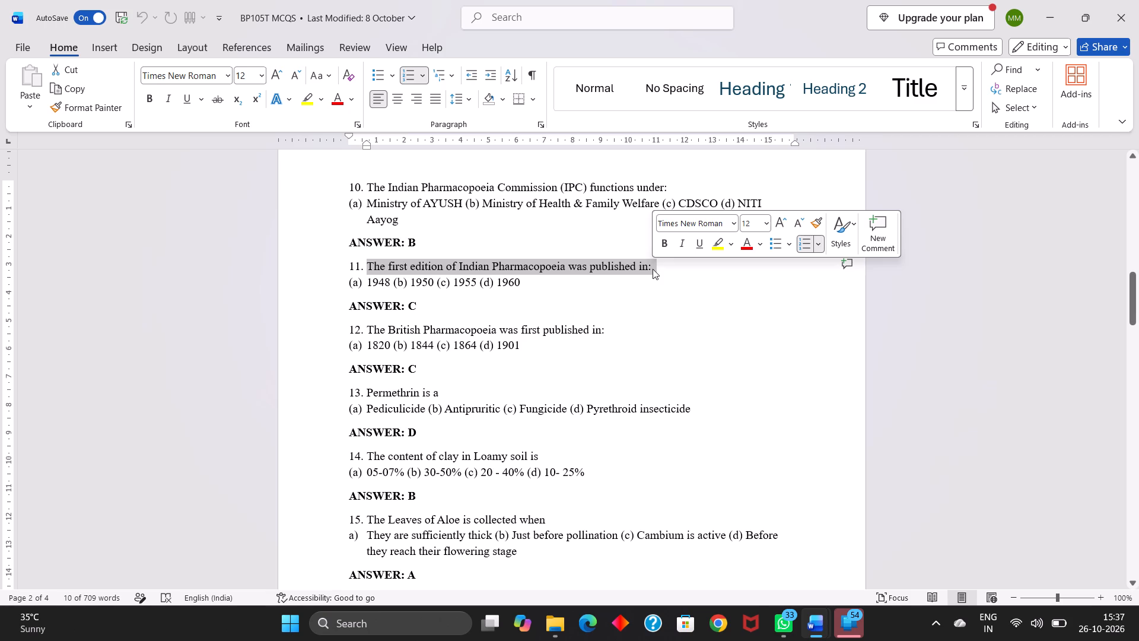
key(ctrl+c)
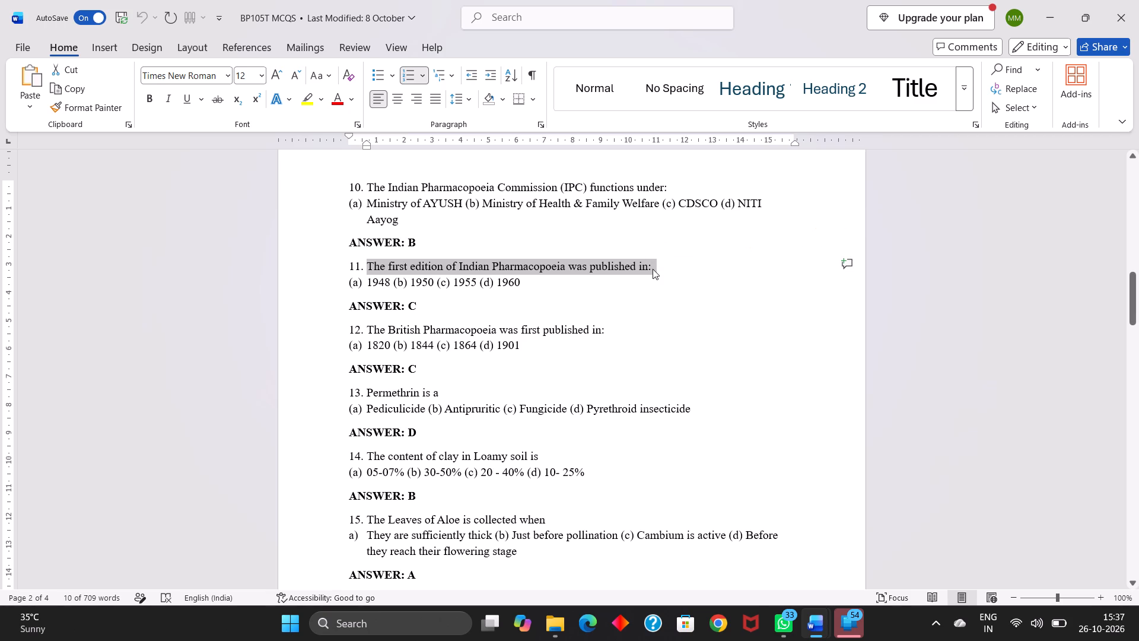
click(597, 137)
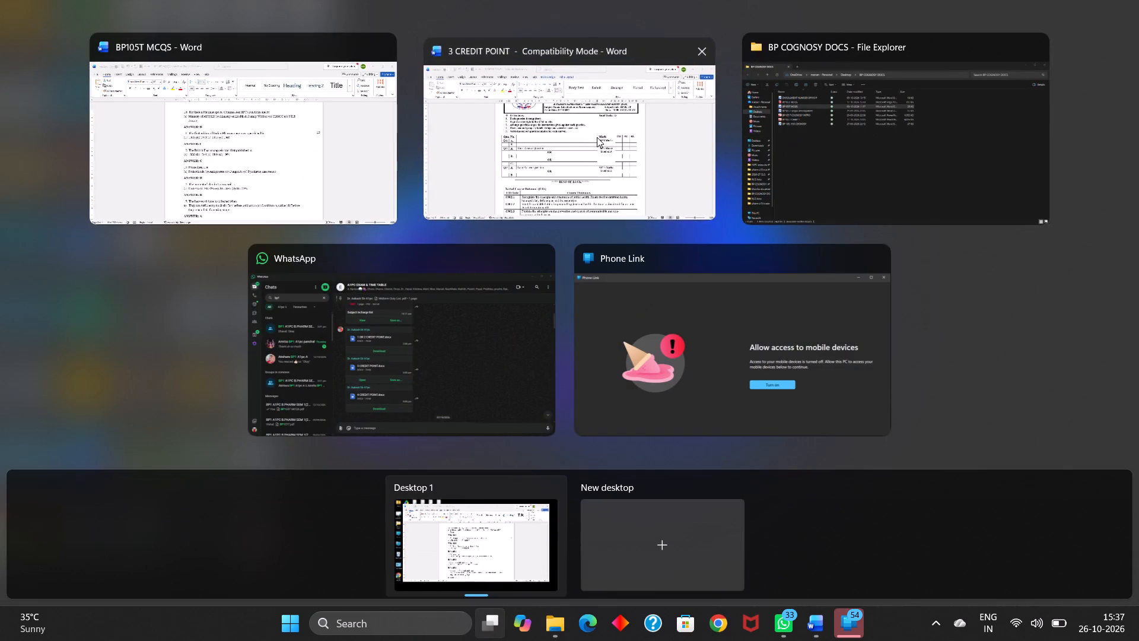
key(ctrl+v)
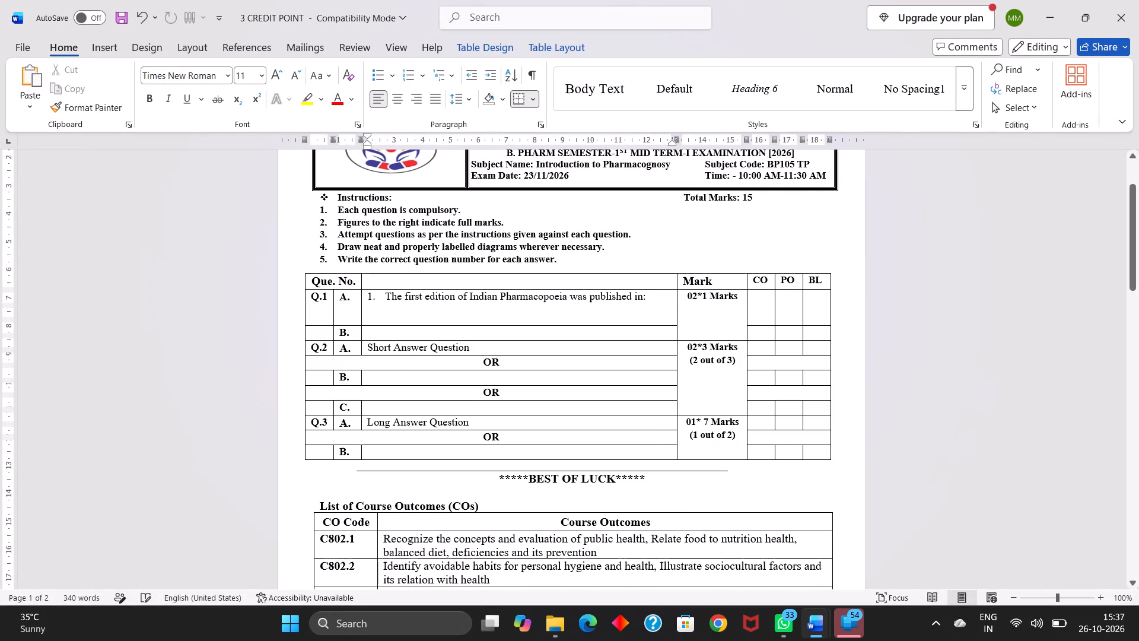
key(BackSpace)
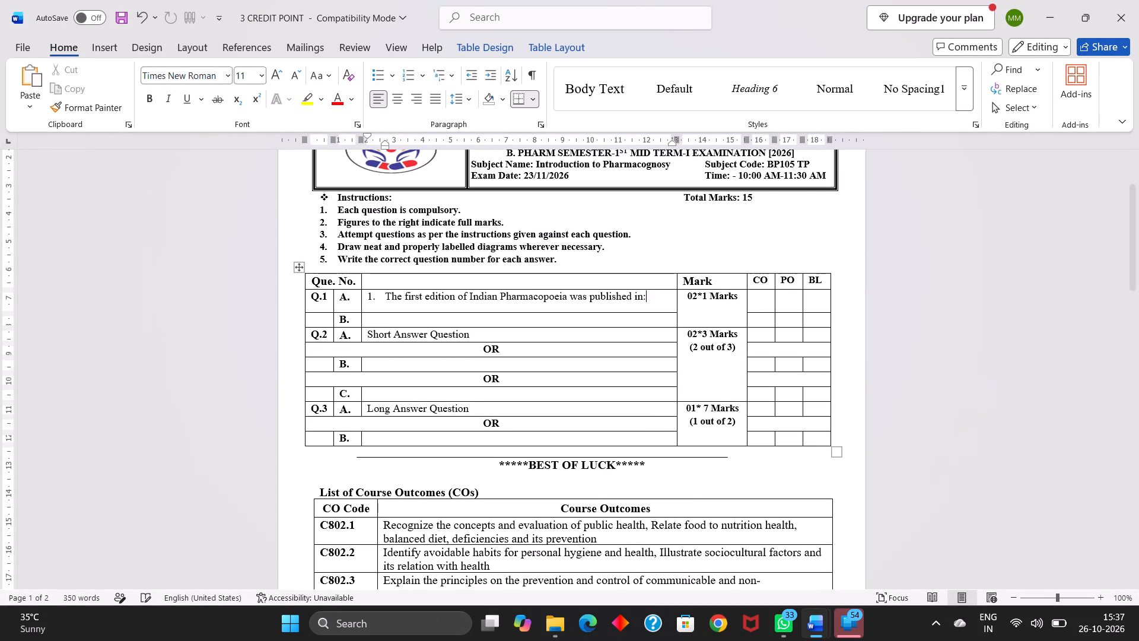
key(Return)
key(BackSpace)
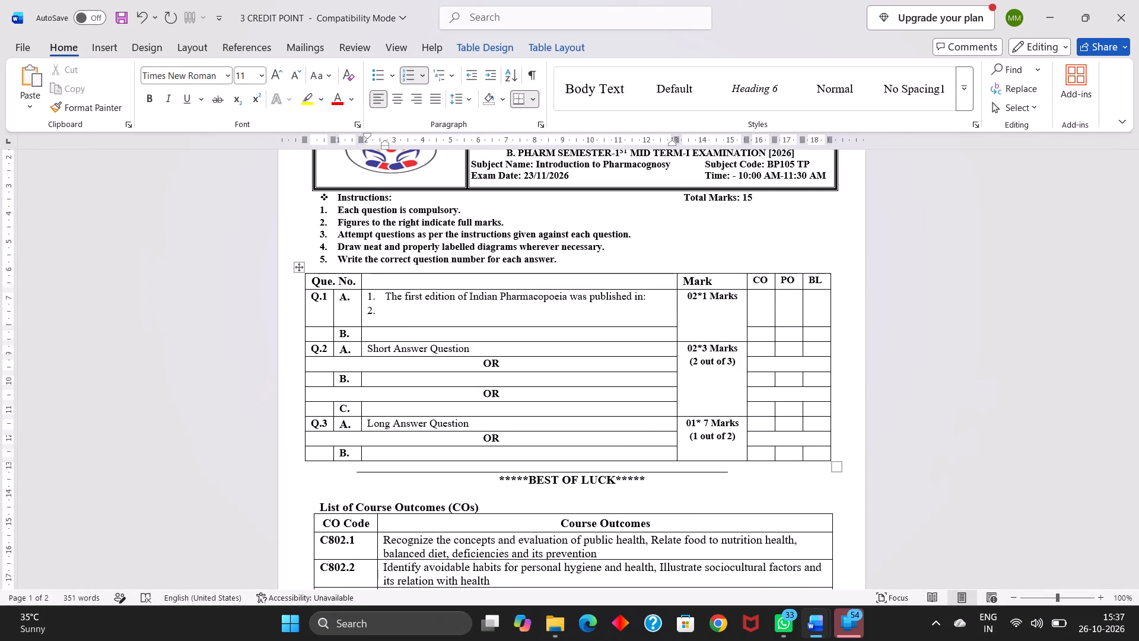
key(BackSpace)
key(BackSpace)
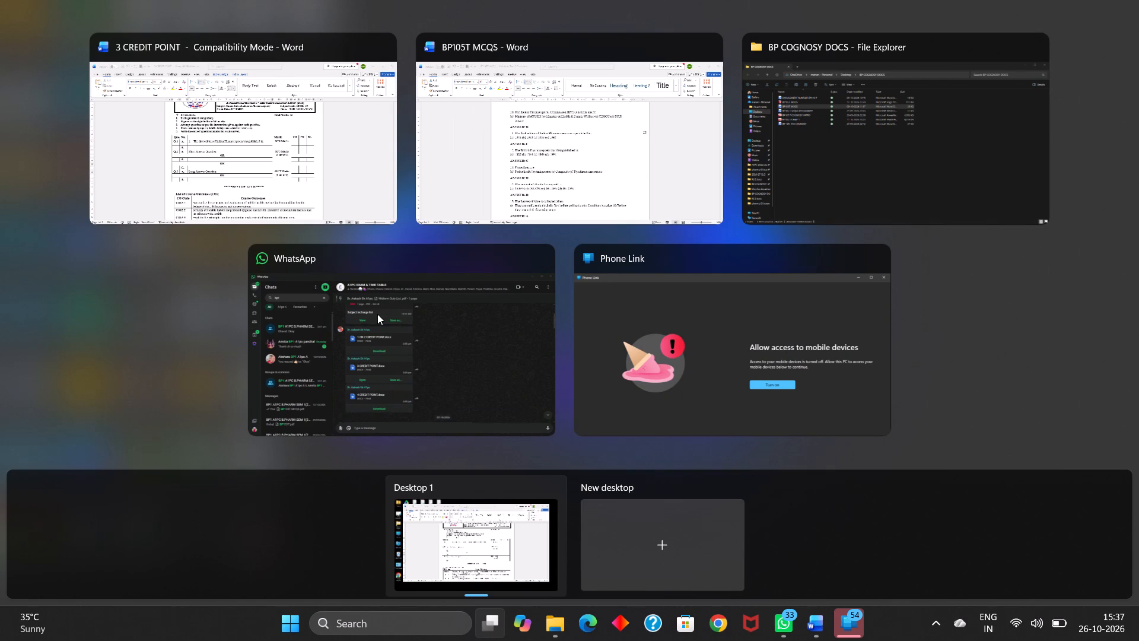
Copy question 11's answer options from BP105T MCQS and add an unnumbered line for them beneath the question in Q.1 A of 3 CREDIT POINT.
click(562, 171)
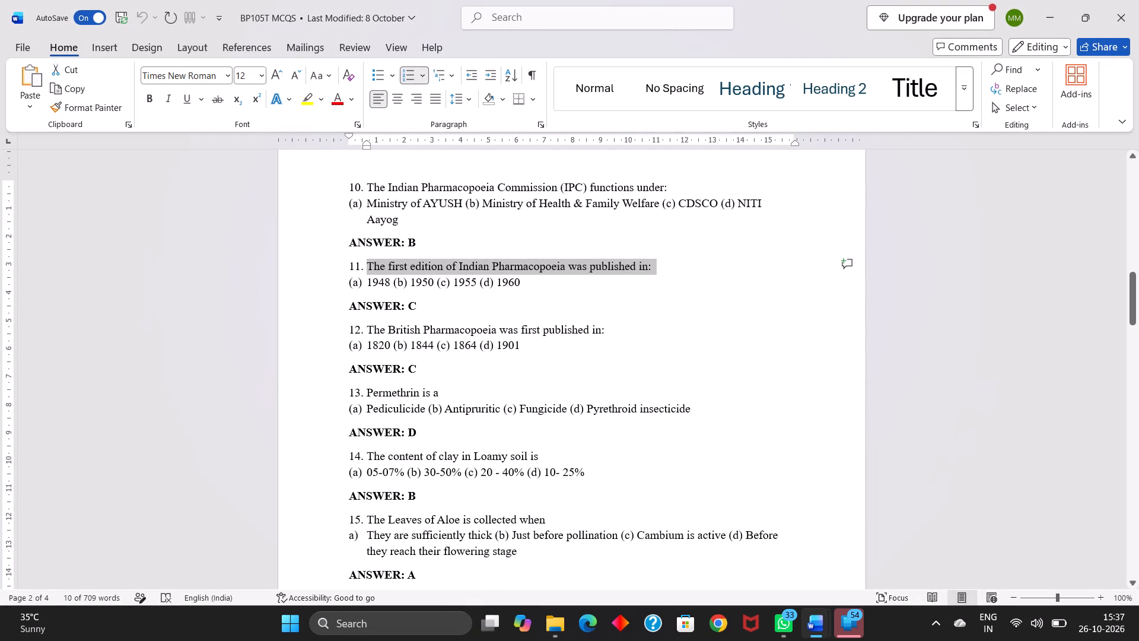
drag(348, 279, 383, 280)
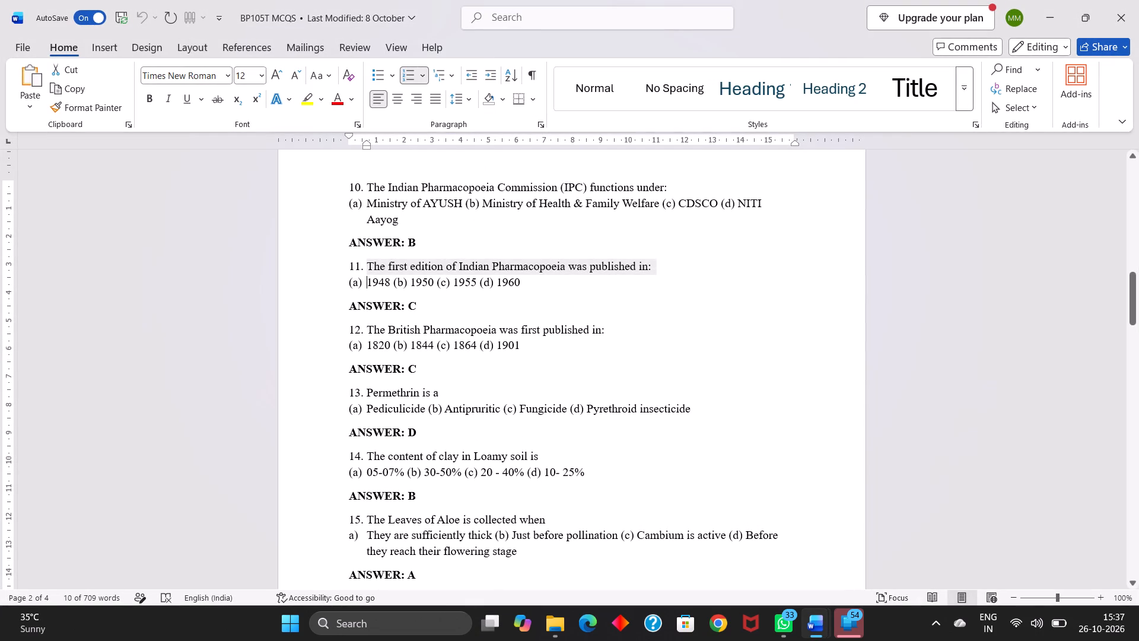
drag(383, 280, 514, 279)
click(514, 279)
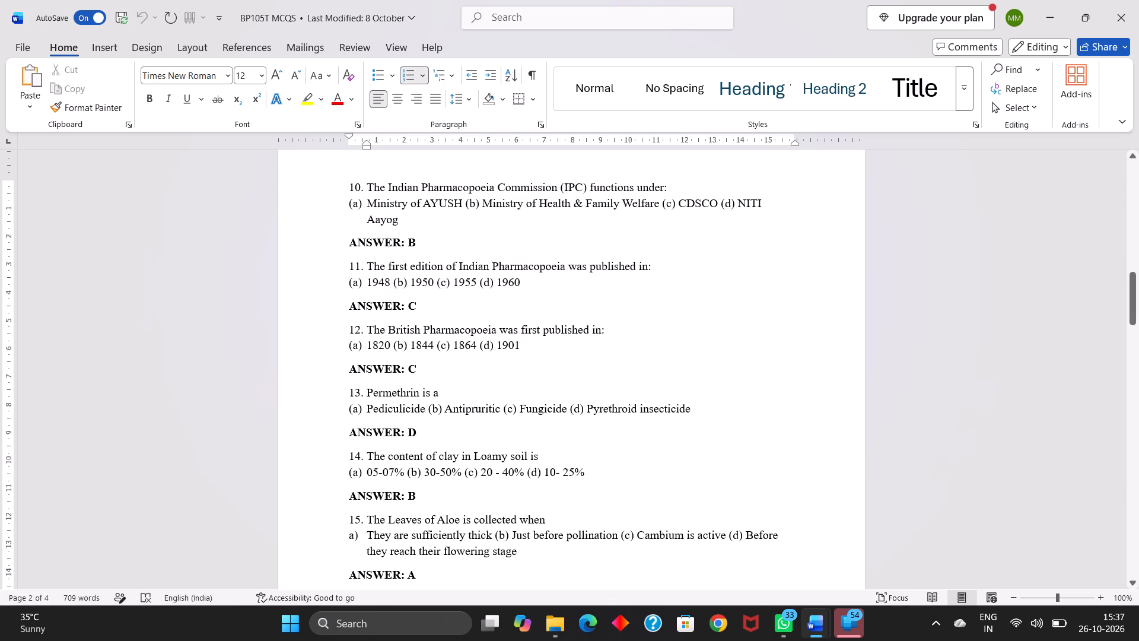
drag(348, 283, 535, 277)
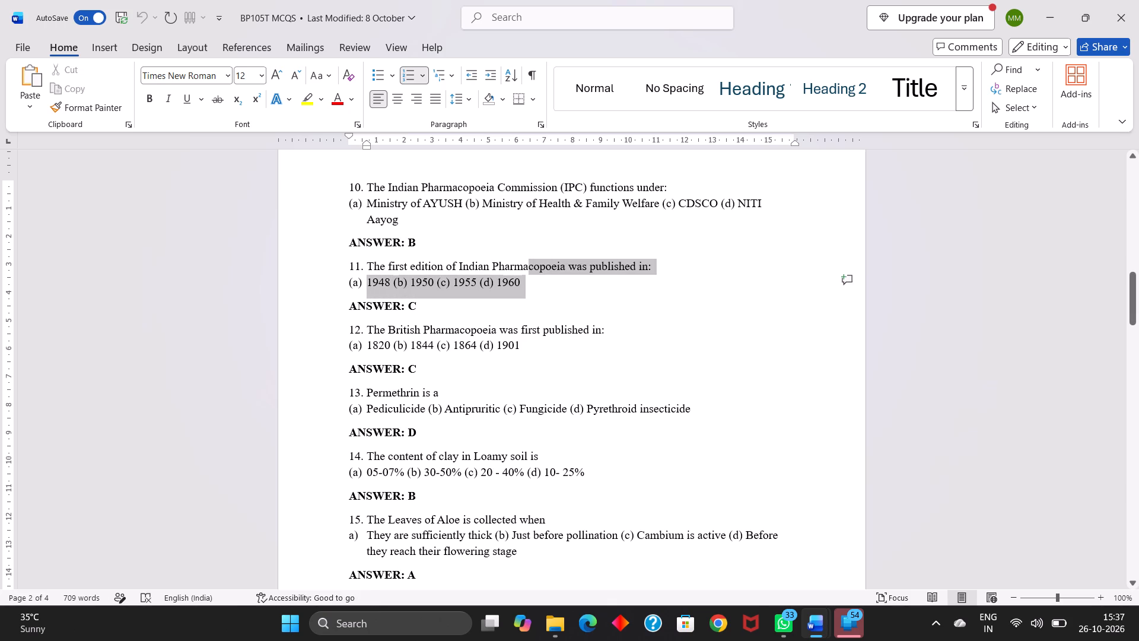
drag(535, 277, 531, 280)
key(ctrl+c)
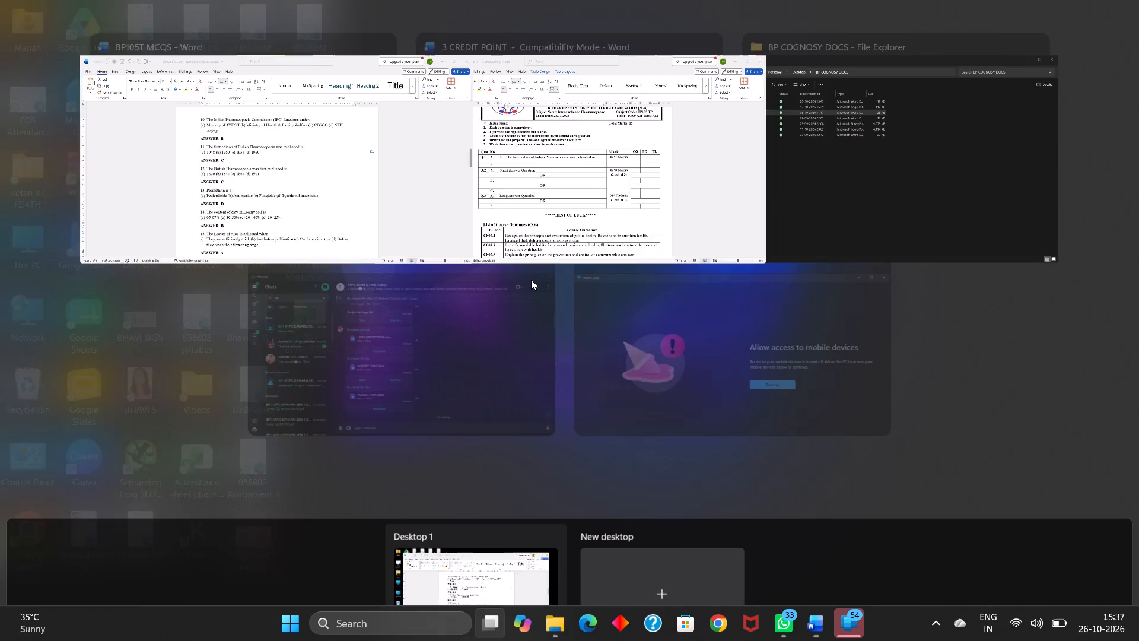
click(545, 153)
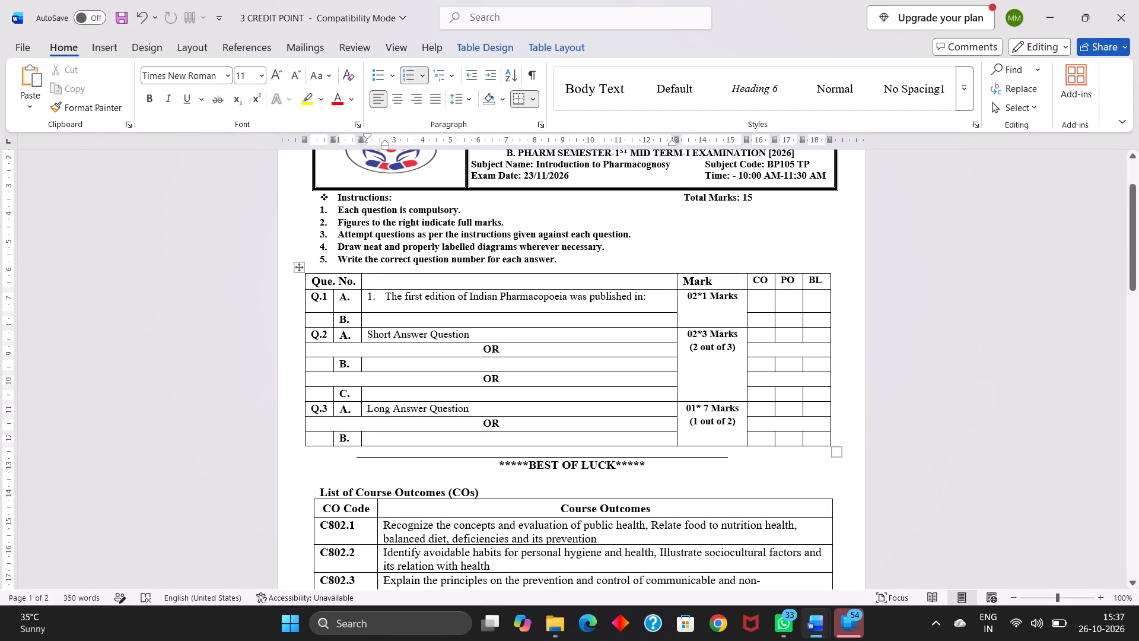
click(376, 306)
click(656, 297)
key(Return)
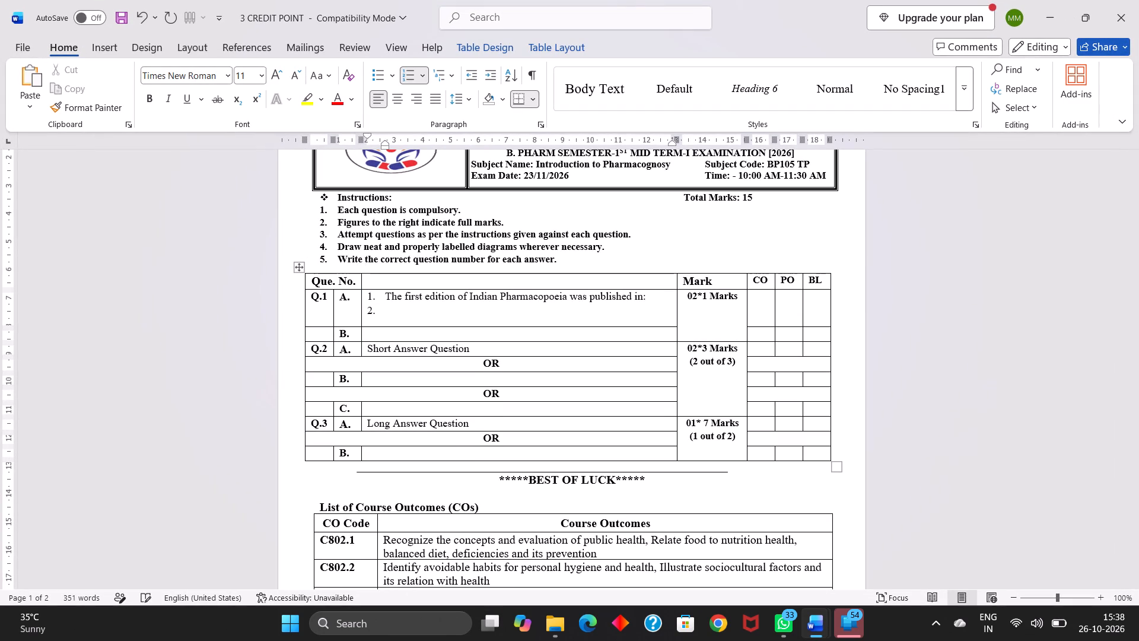
key(BackSpace)
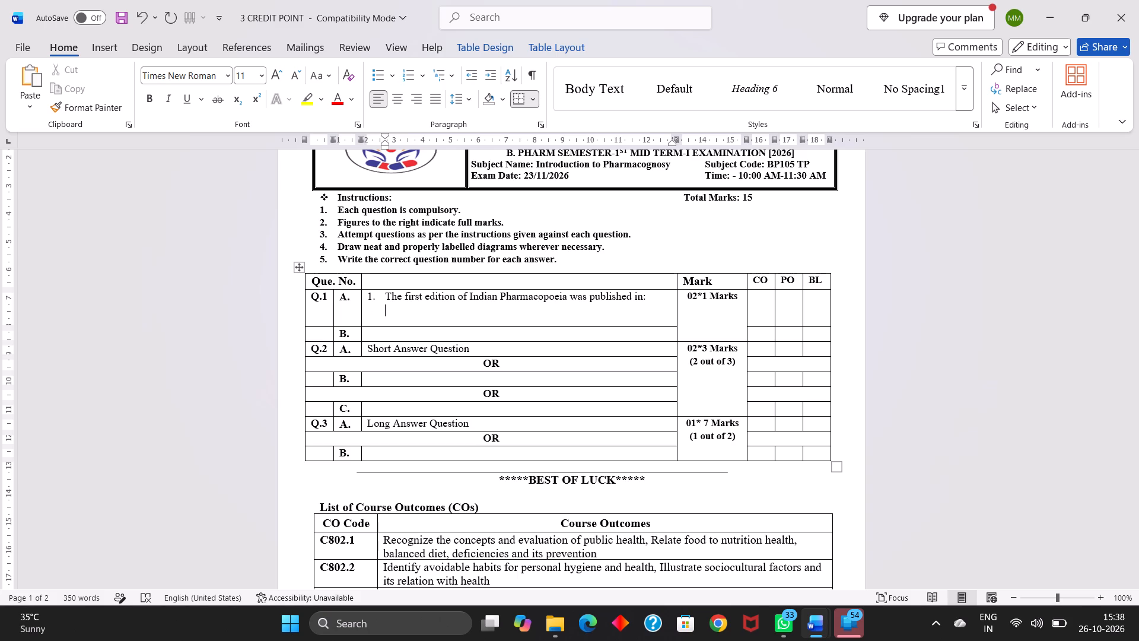
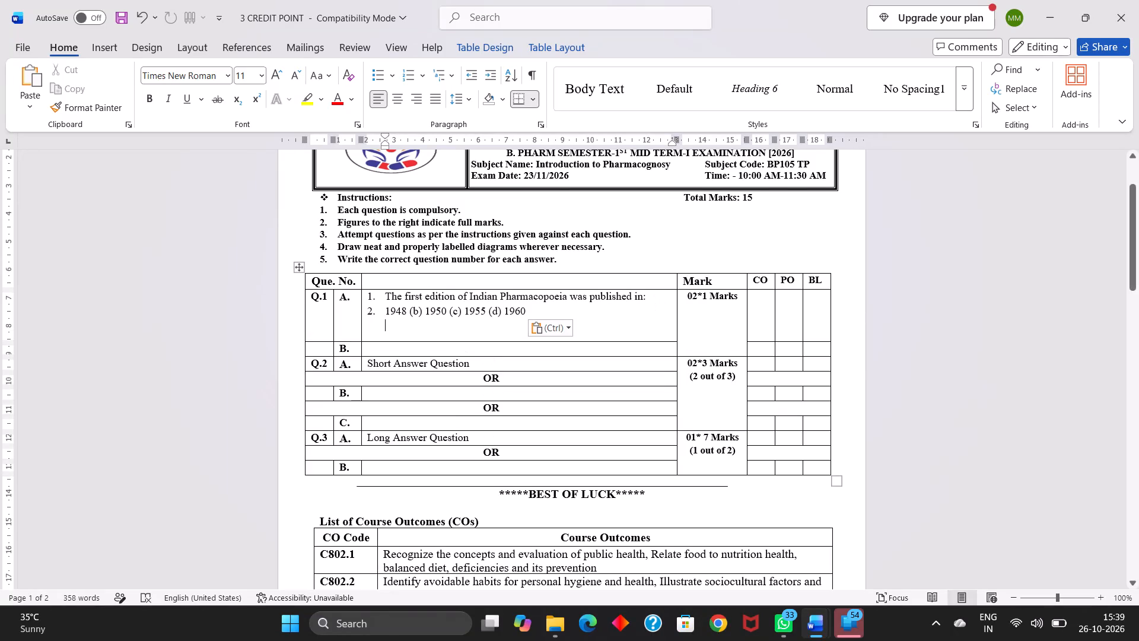
Remove the list number from the options line in Q.1 A and label its first option, 1948, with (a).
click(388, 309)
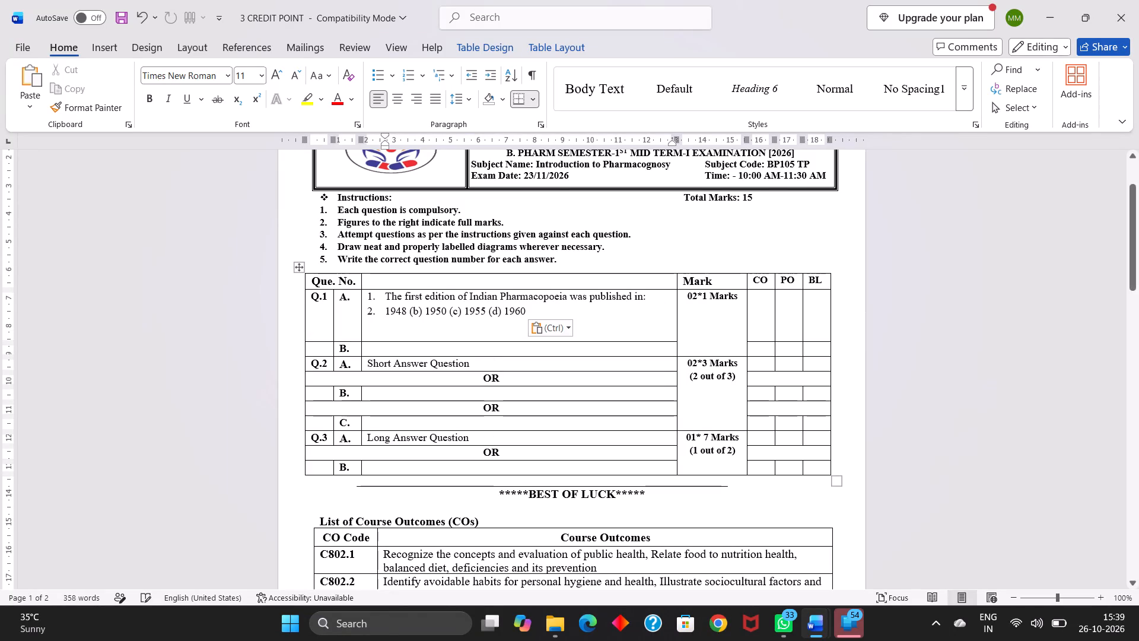
click(384, 312)
key(BackSpace)
key(BackSpace)
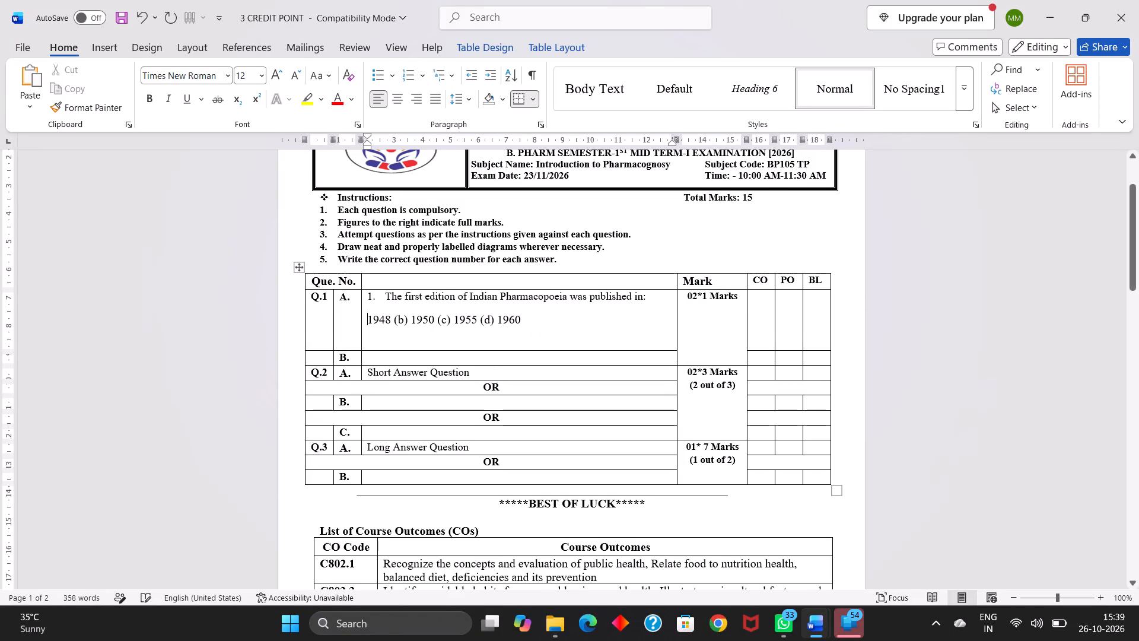
key(shift+parenleft)
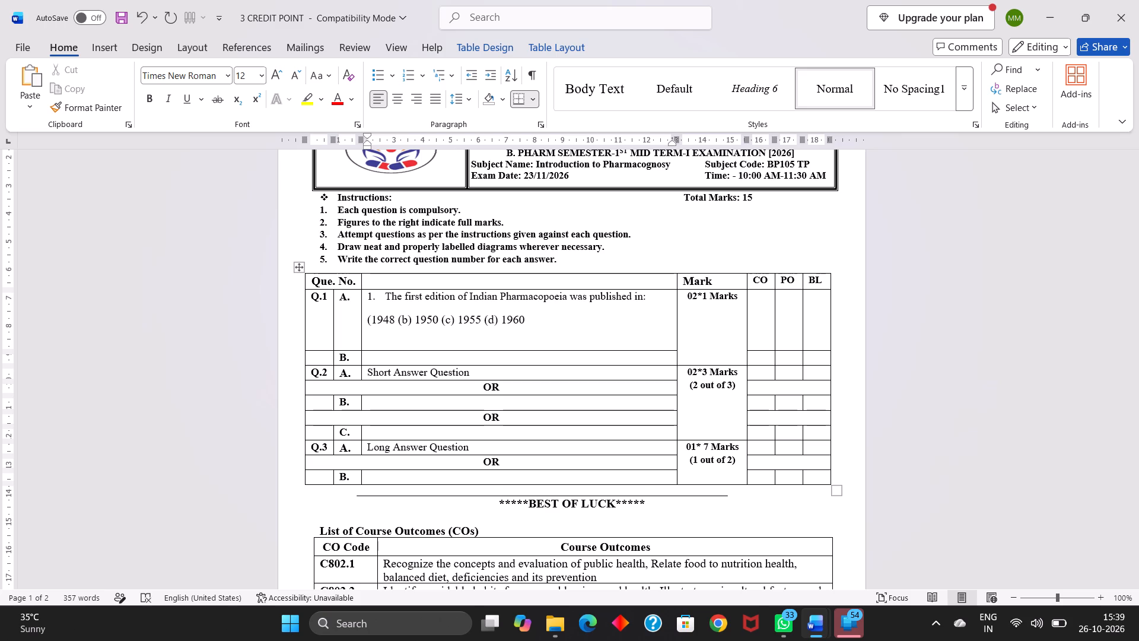
key(a)
text())
key(space)
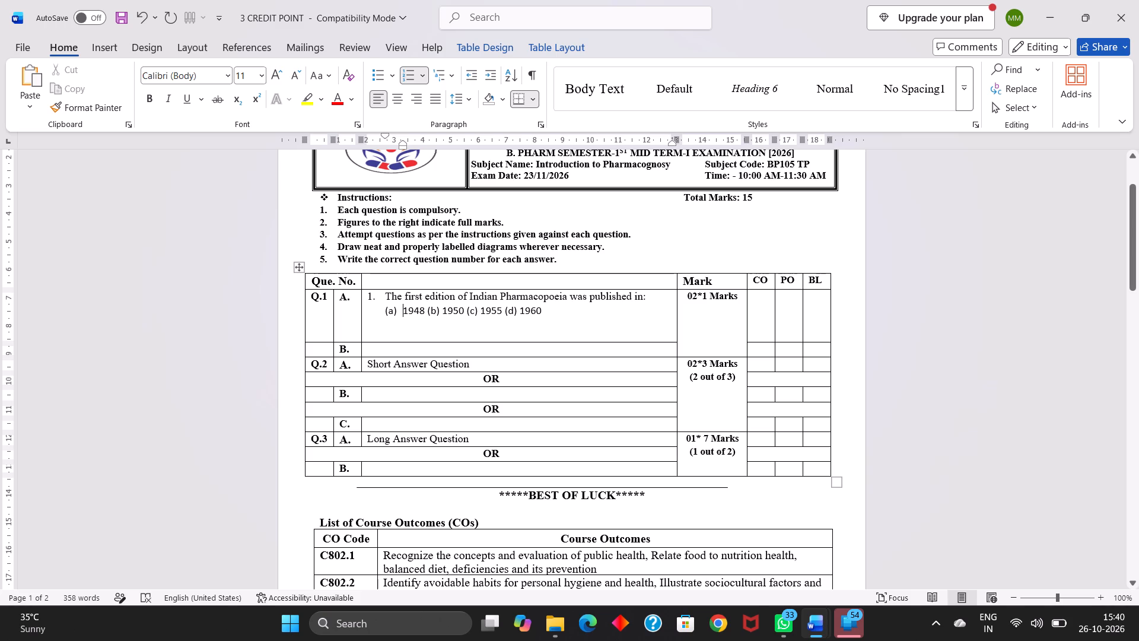
Remove the list number from the question in Q.1 A and the indents of both the question and its options line.
click(384, 296)
key(BackSpace)
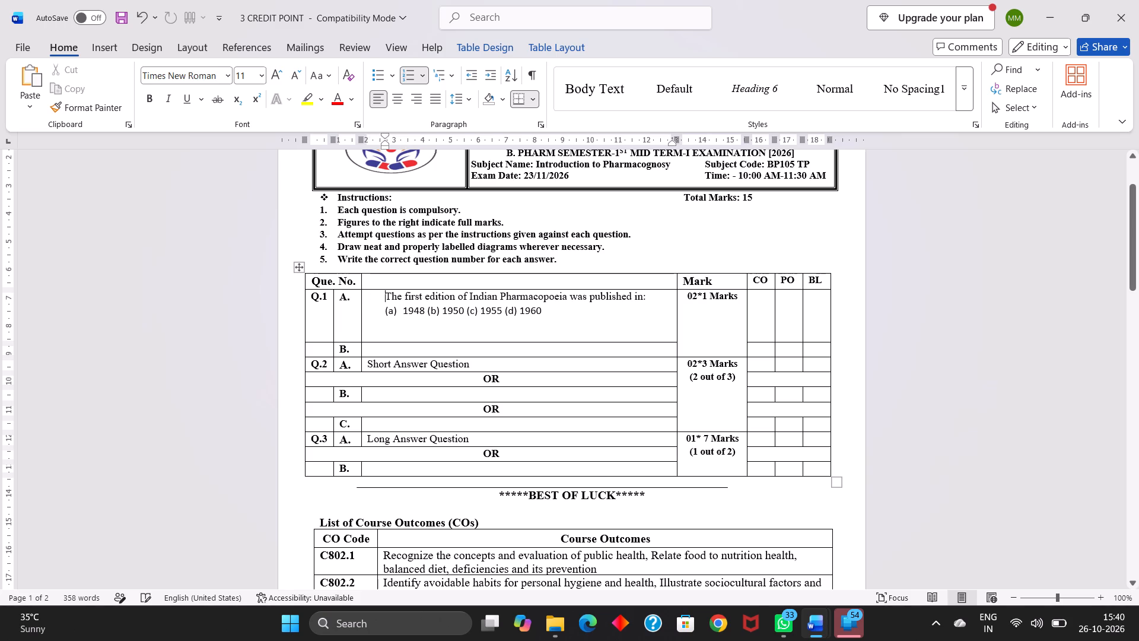
key(BackSpace)
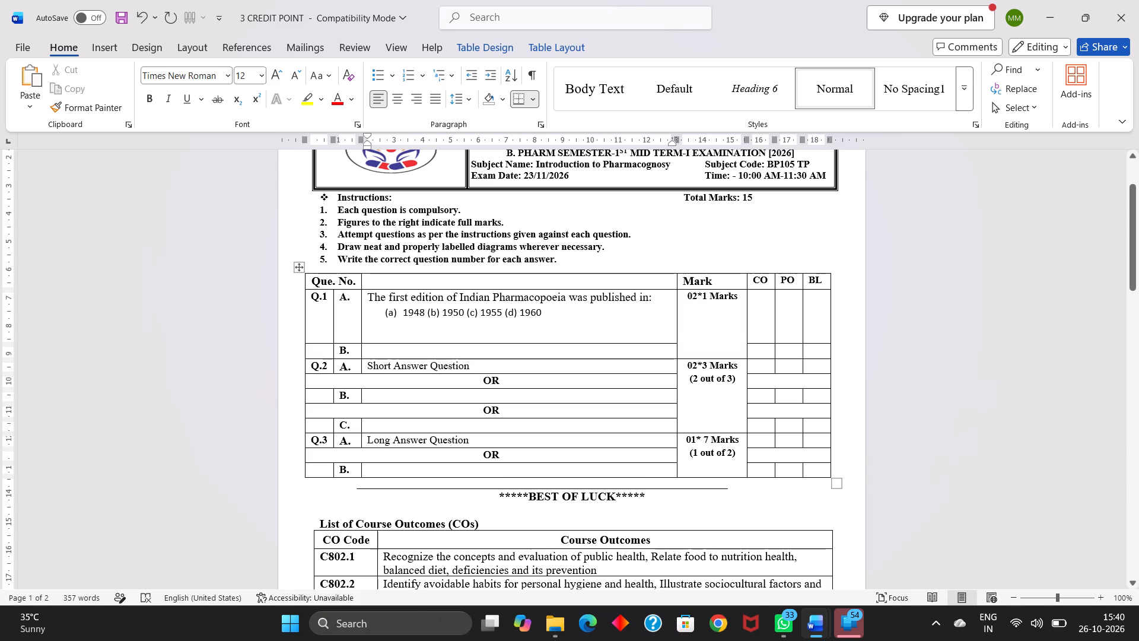
click(381, 313)
click(471, 71)
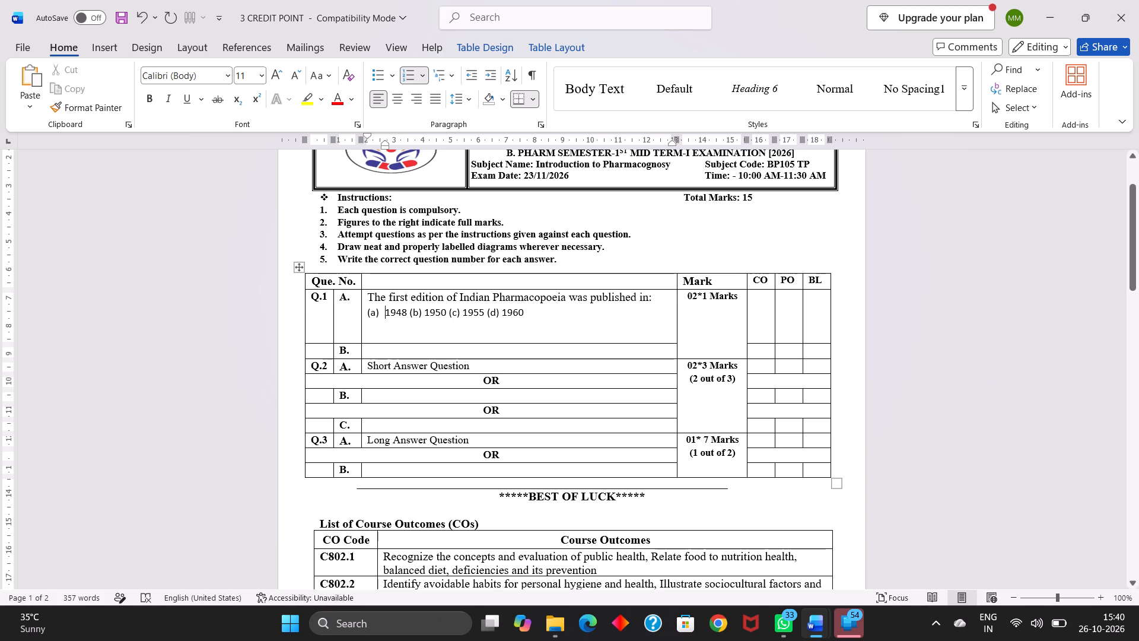
Delete the extra blank line beneath the answer options in Q.1 A.
drag(380, 343, 388, 344)
drag(388, 344, 394, 319)
click(392, 329)
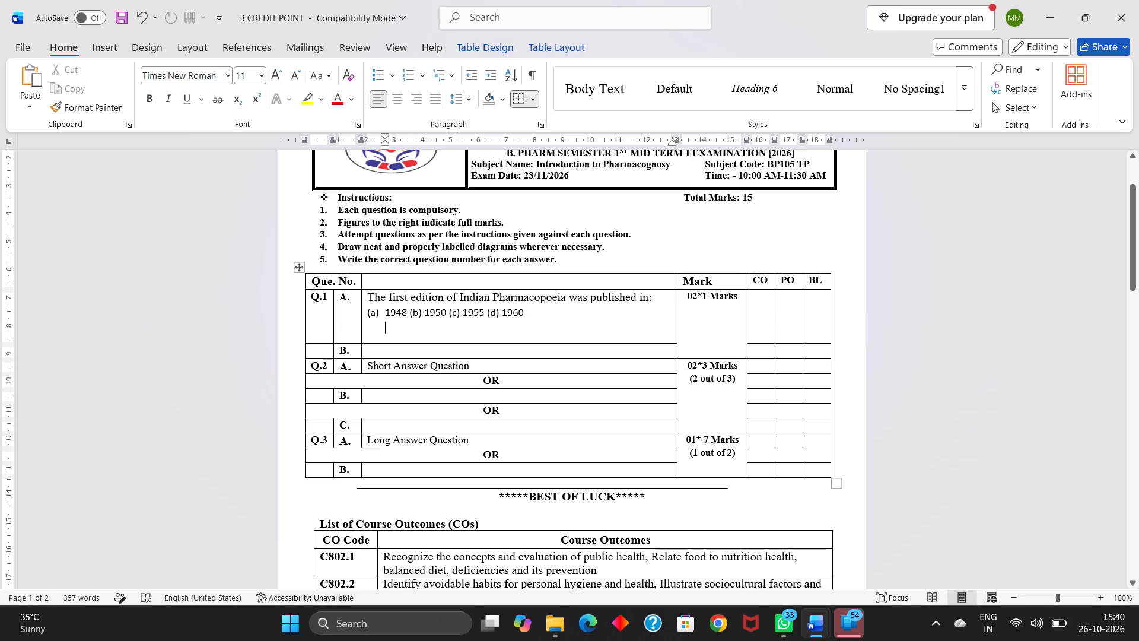
key(BackSpace)
key(BackSpace)
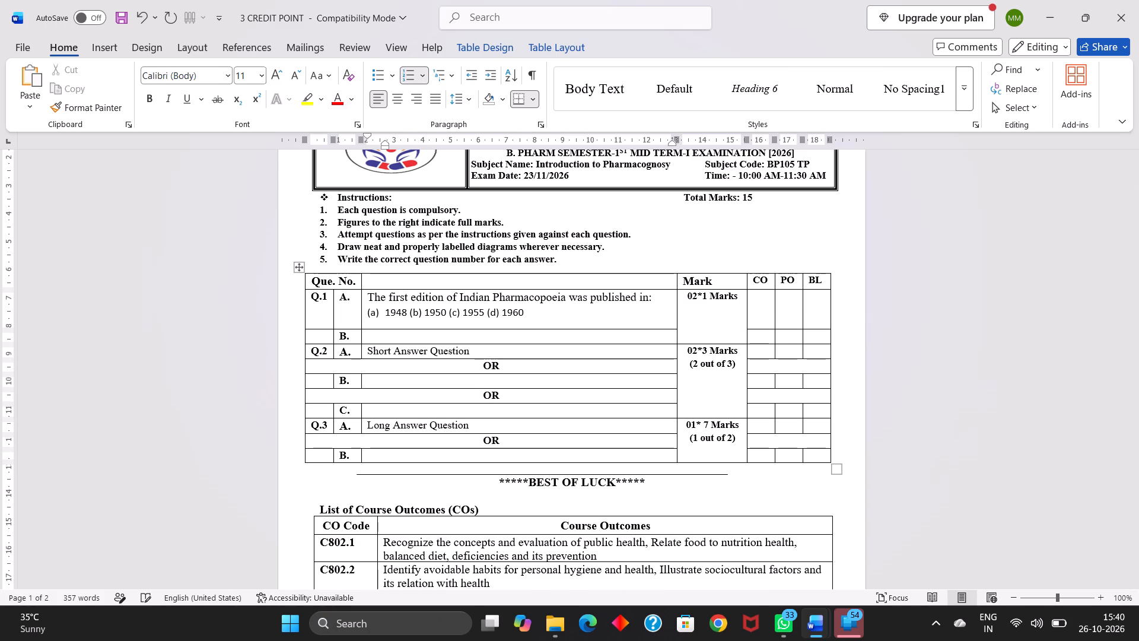
Format the question and its answer options in Q.1 A as Times New Roman, size 12.
drag(368, 296, 530, 315)
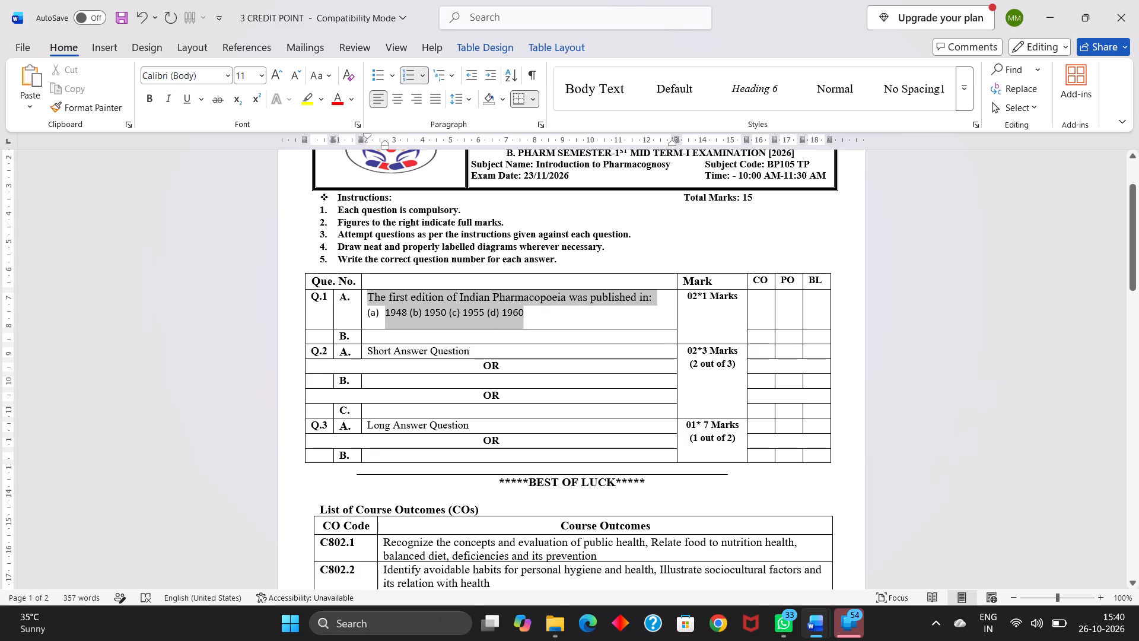
drag(530, 315, 530, 314)
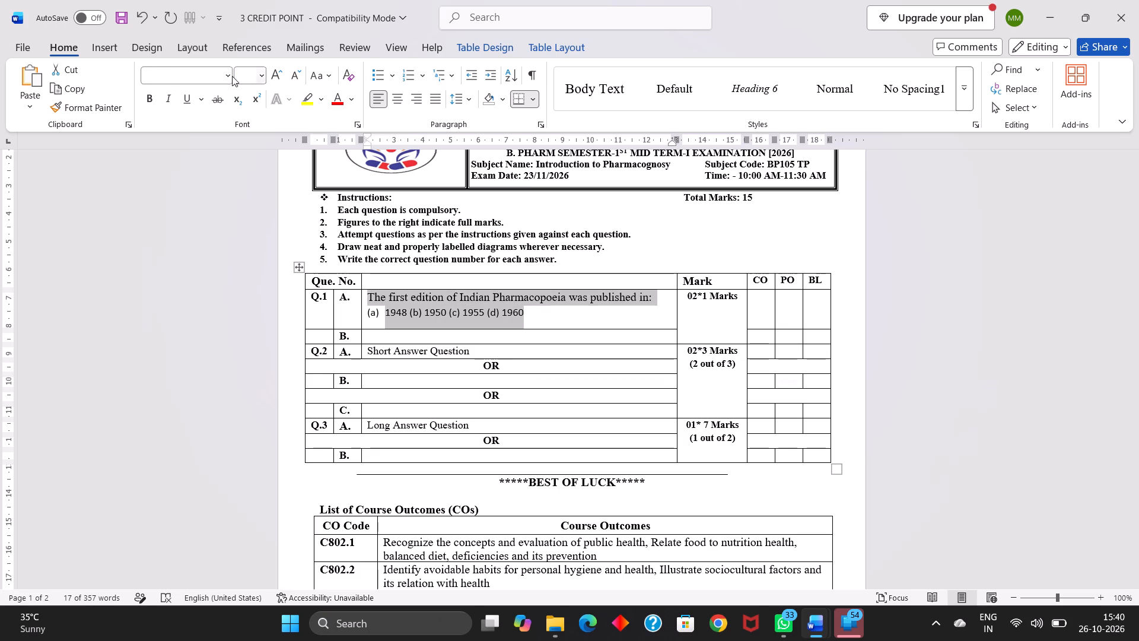
click(228, 75)
click(224, 177)
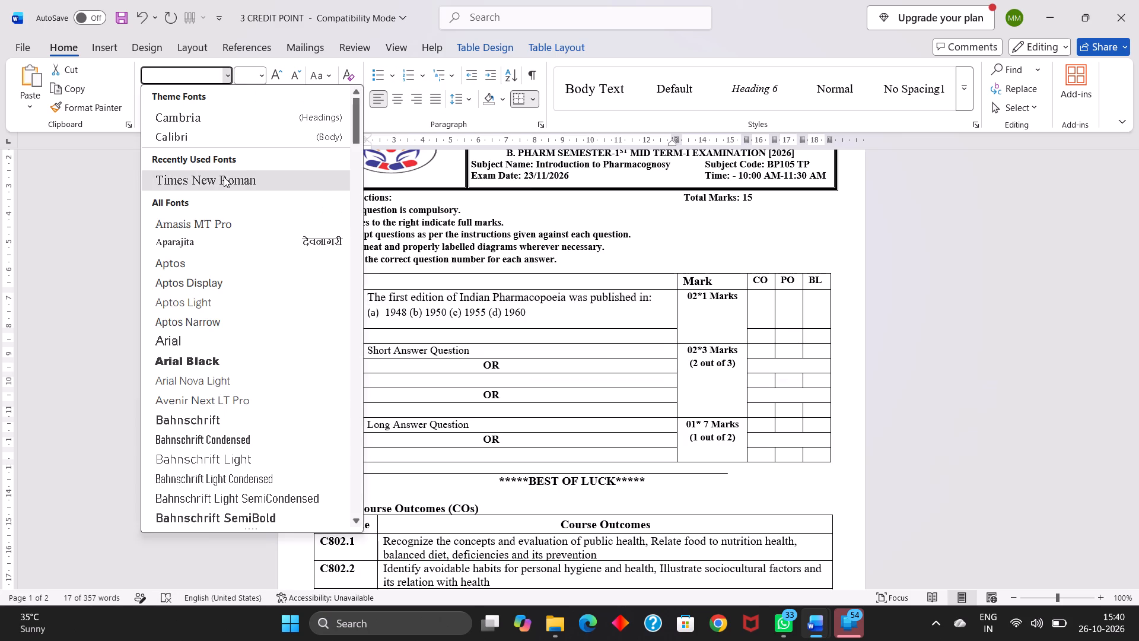
click(257, 76)
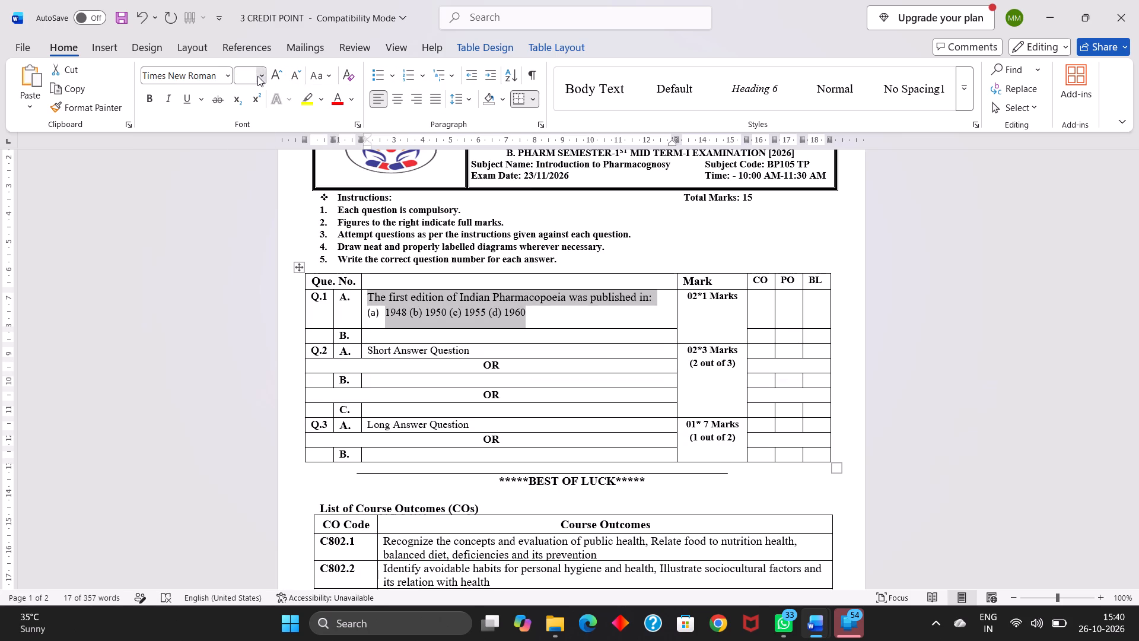
click(249, 162)
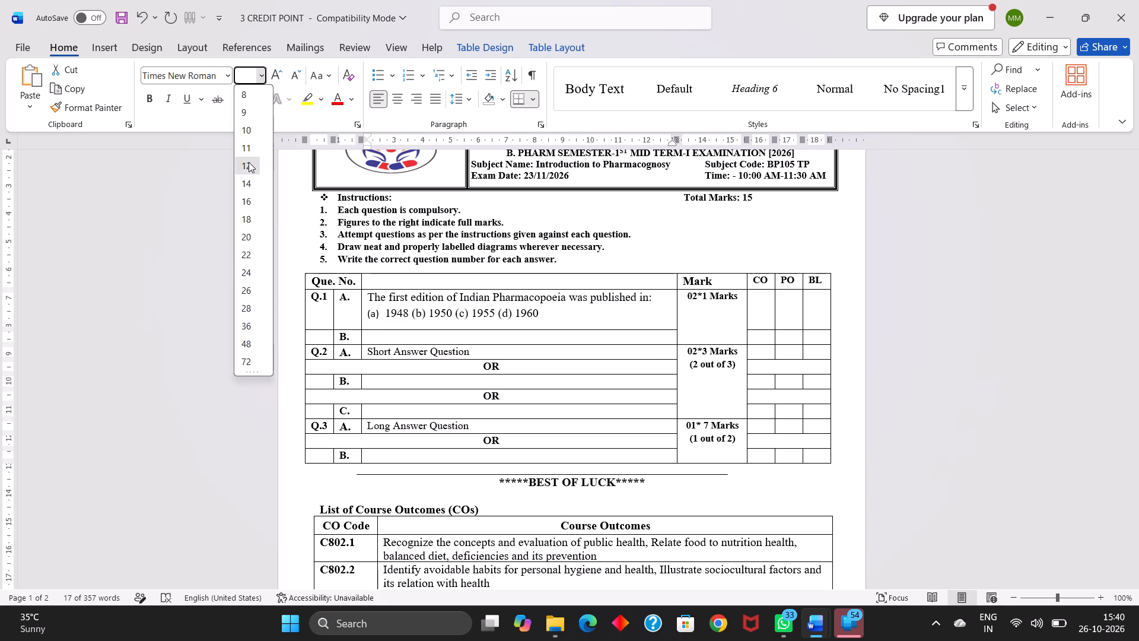
click(617, 346)
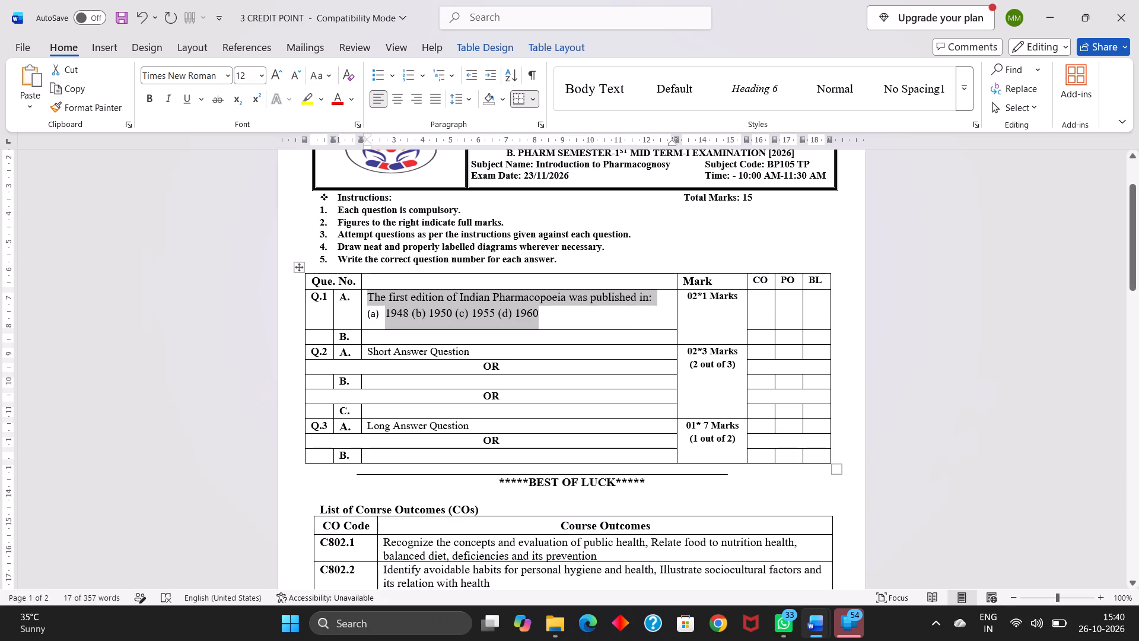
click(619, 318)
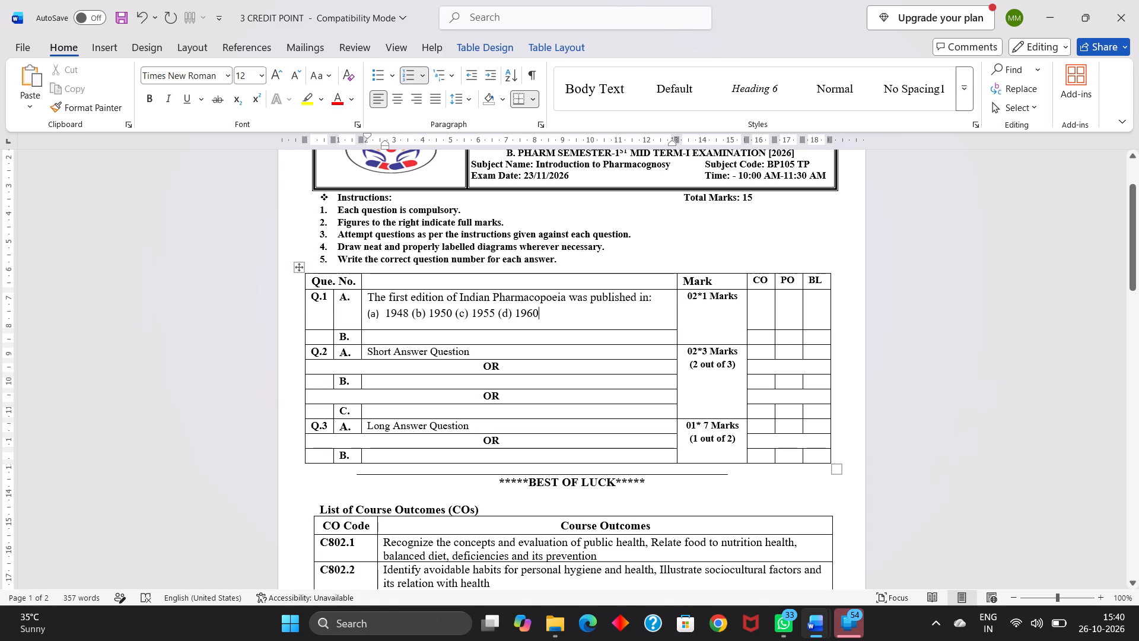
Shorten the Q.1 mark entry to read 1 Marks.
click(701, 295)
key(BackSpace)
key(BackSpace)
key(BackSpace)
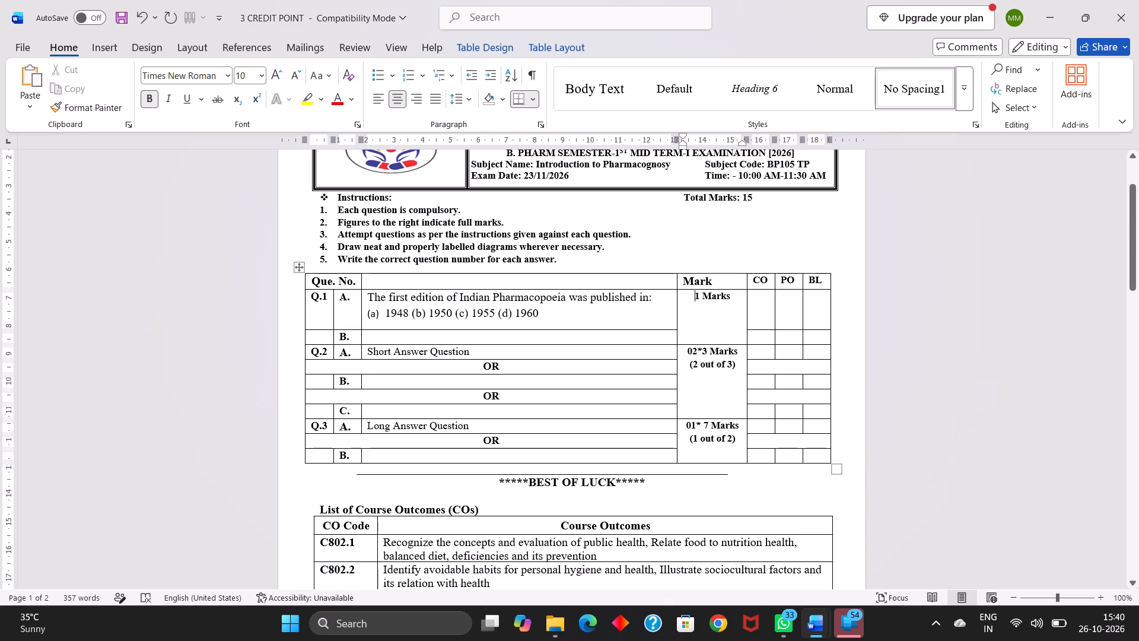
Add MCQs on a new line beneath Q.1 in the question number cell.
drag(312, 298, 327, 338)
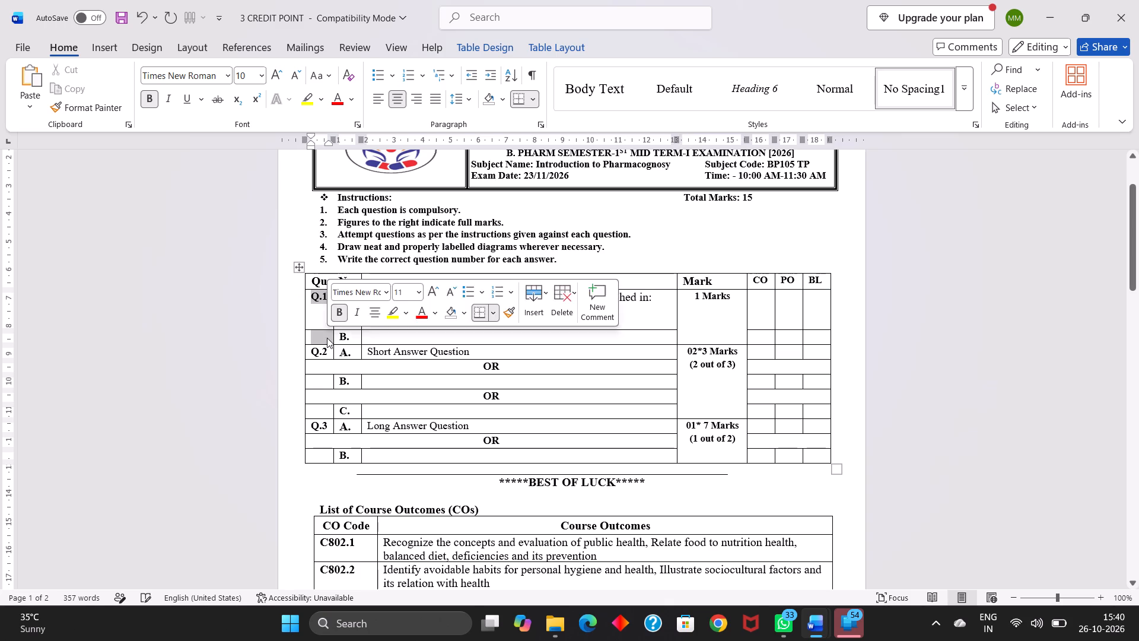
click(327, 338)
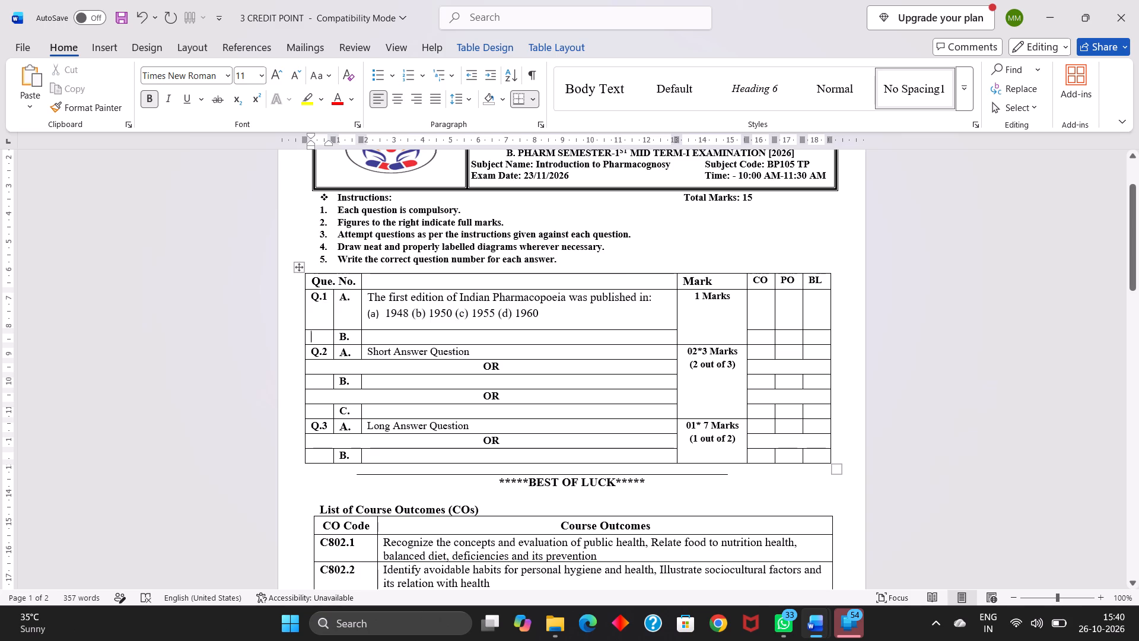
click(314, 306)
click(330, 300)
key(Return)
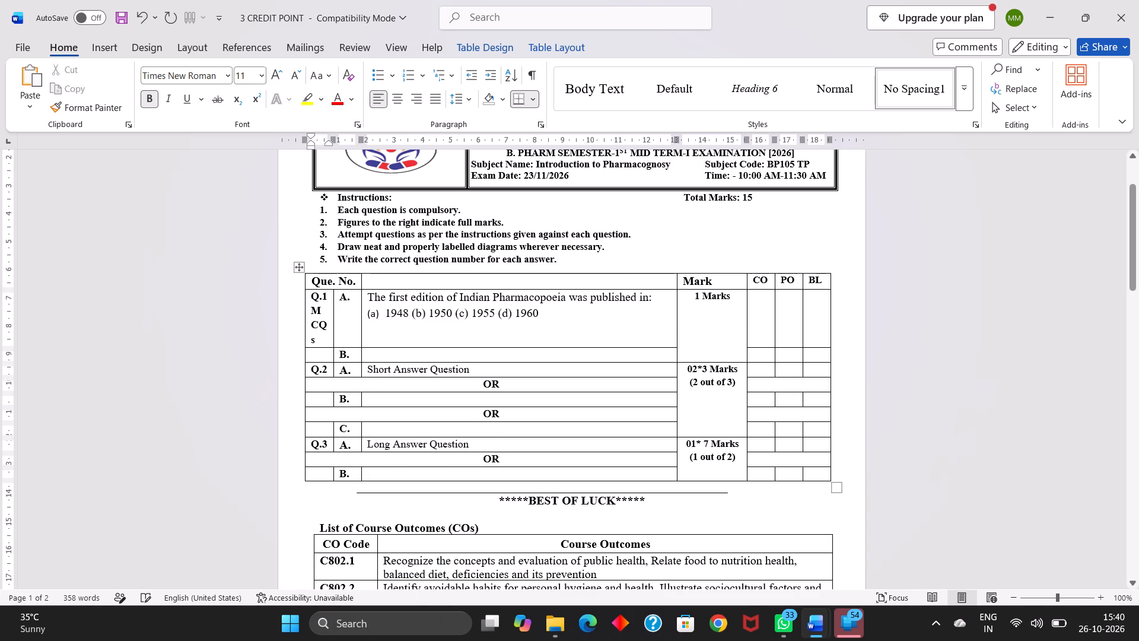
Widen the question number column so MCQs fits on one line, and widen the adjoining letter column to fit A., B. and C.
drag(333, 312, 342, 310)
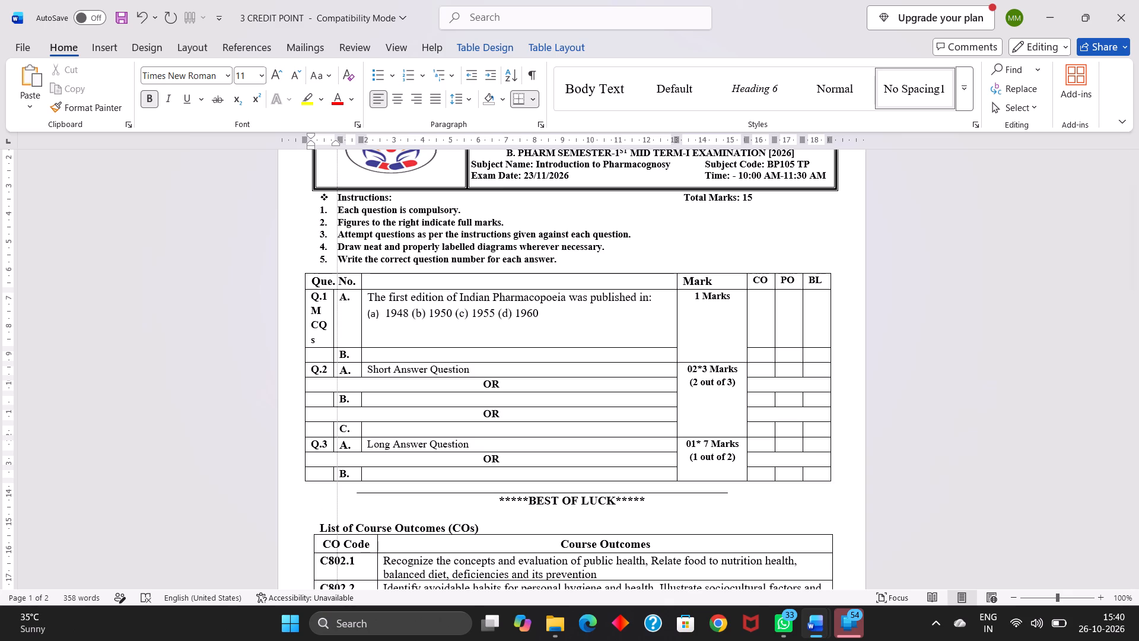
drag(342, 310, 346, 309)
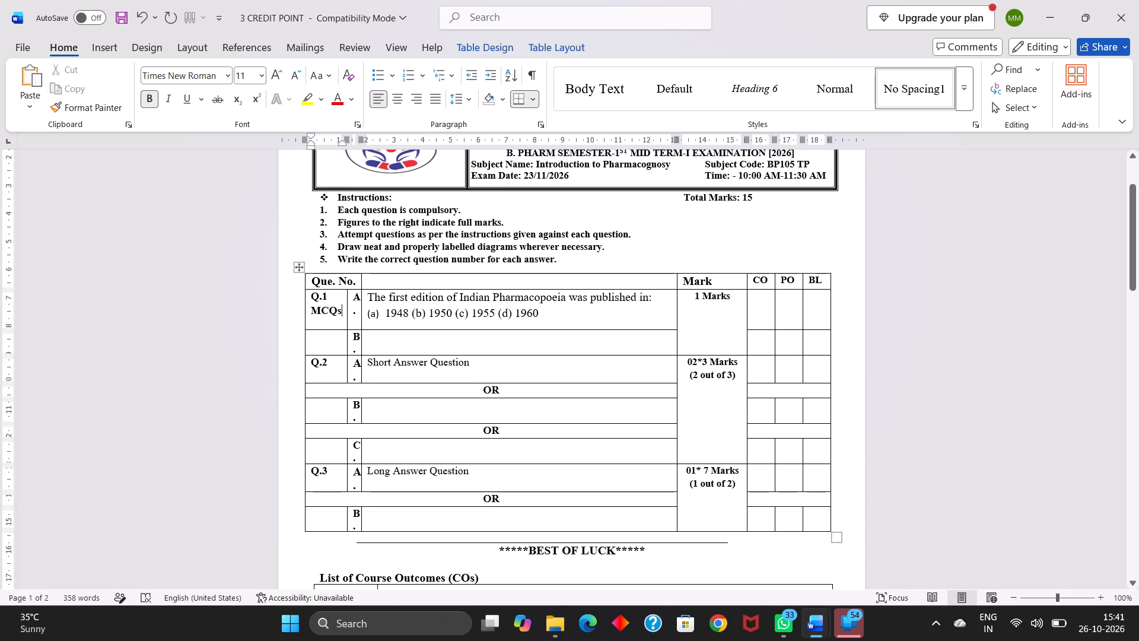
drag(361, 304, 370, 304)
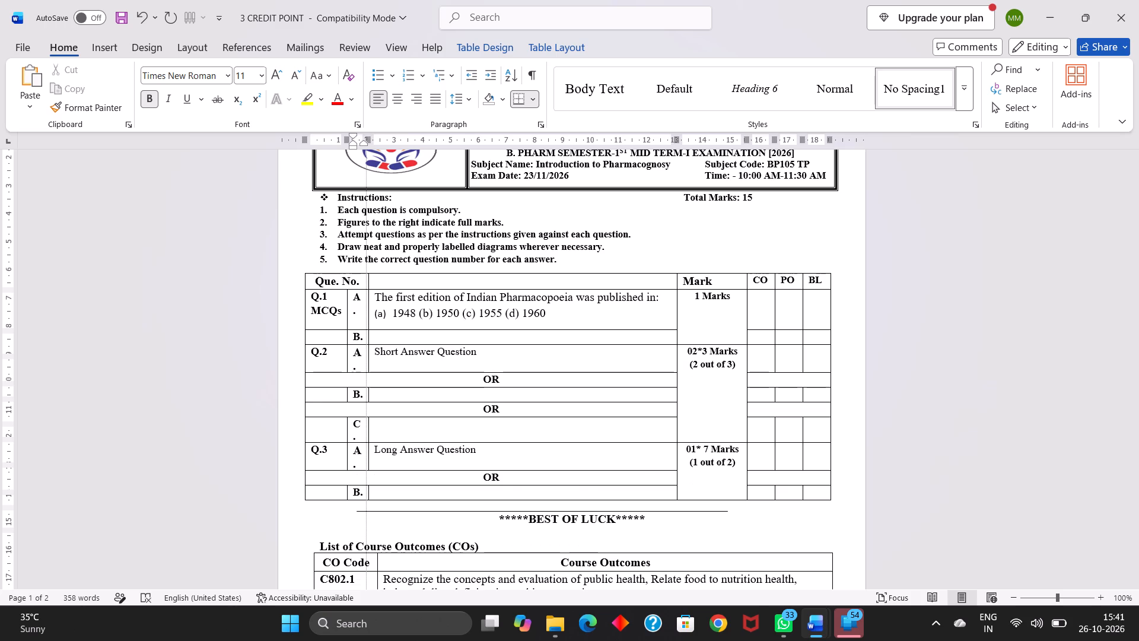
drag(370, 304, 370, 303)
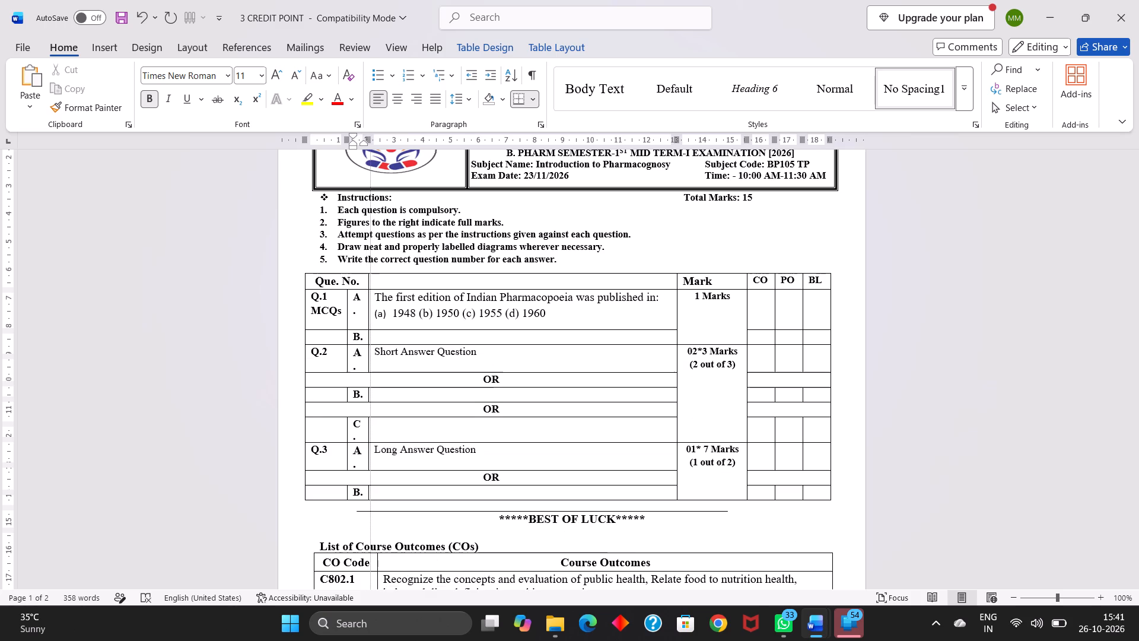
drag(370, 303, 372, 302)
Center the A. and B. labels of Q.1 in their cells.
drag(355, 297, 367, 337)
click(395, 94)
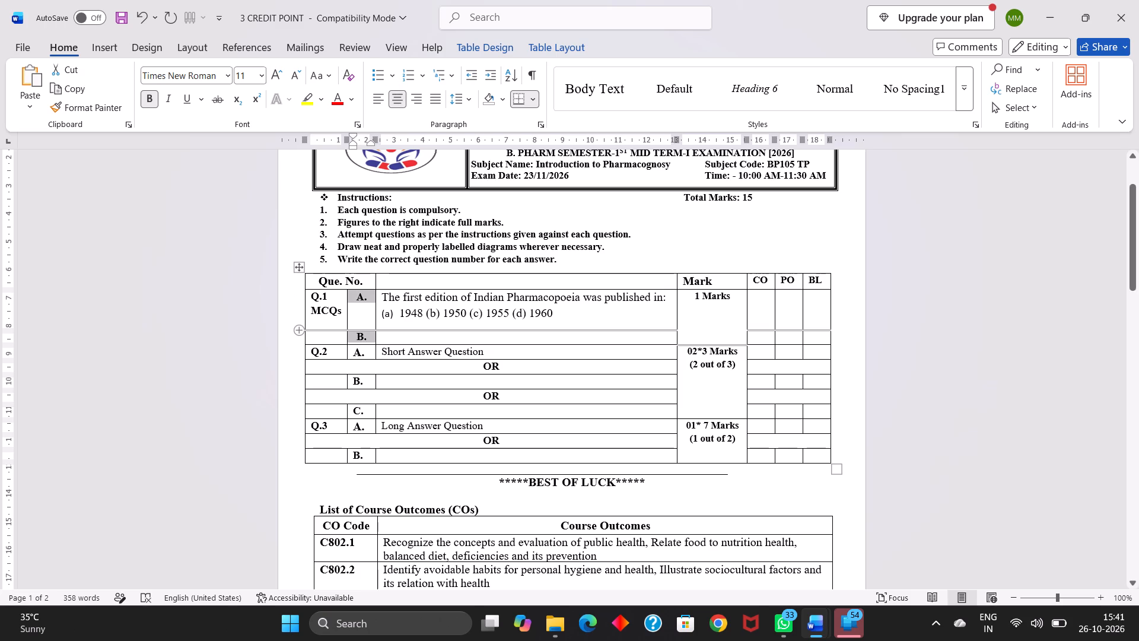
Merge the Q.1 MCQs cell with the empty cell beneath it and add a blank line above its text.
click(312, 296)
drag(312, 296, 334, 333)
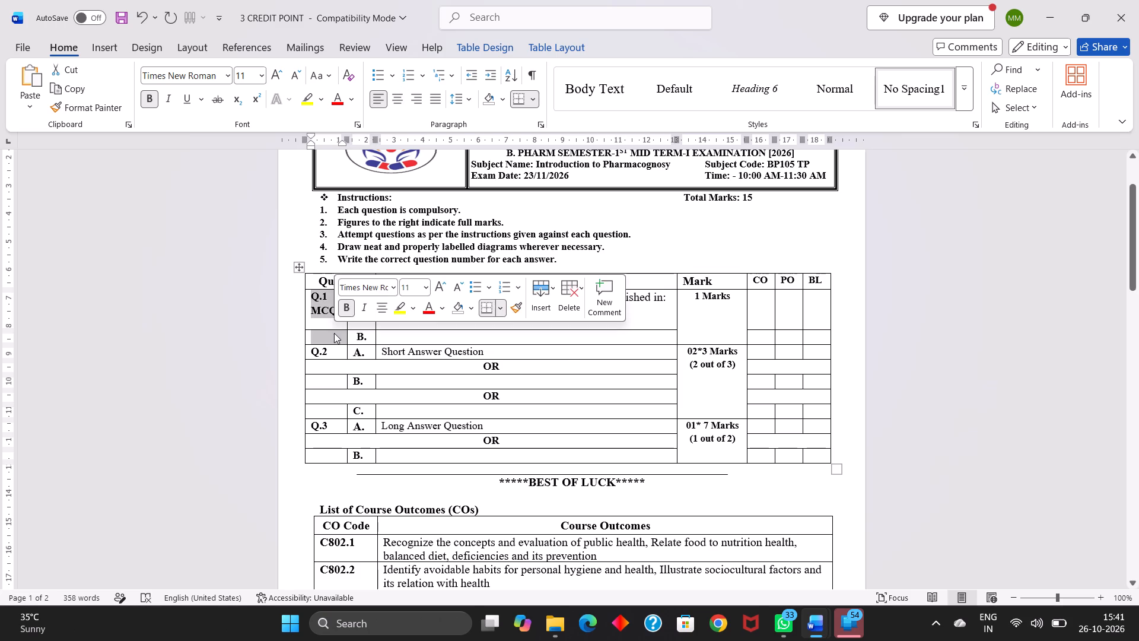
right_click(334, 333)
click(387, 233)
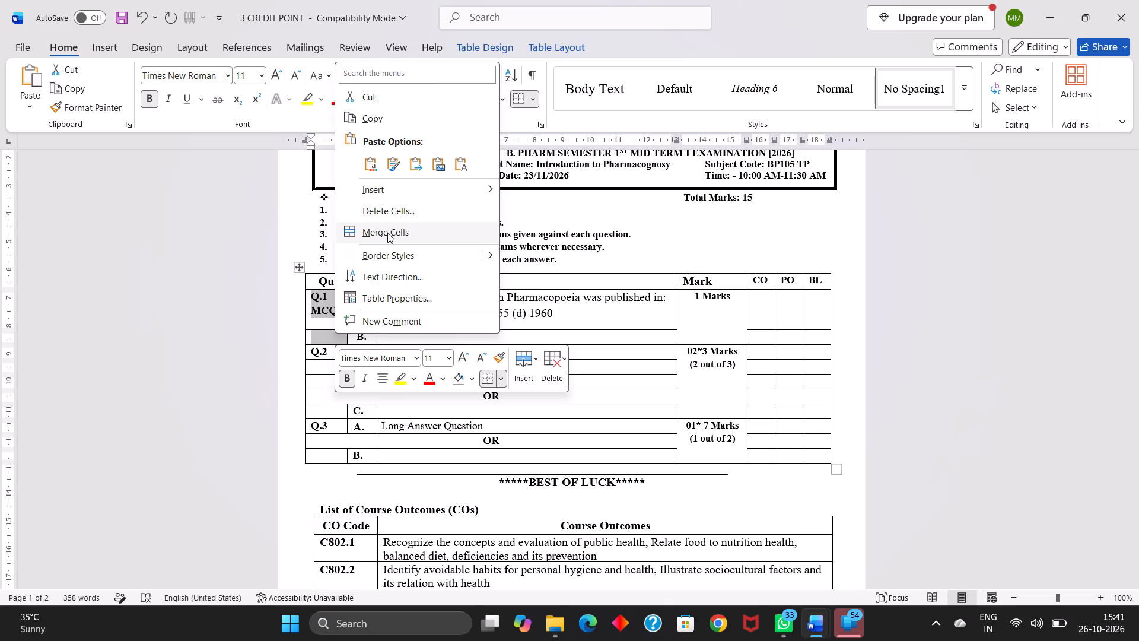
click(312, 296)
key(Return)
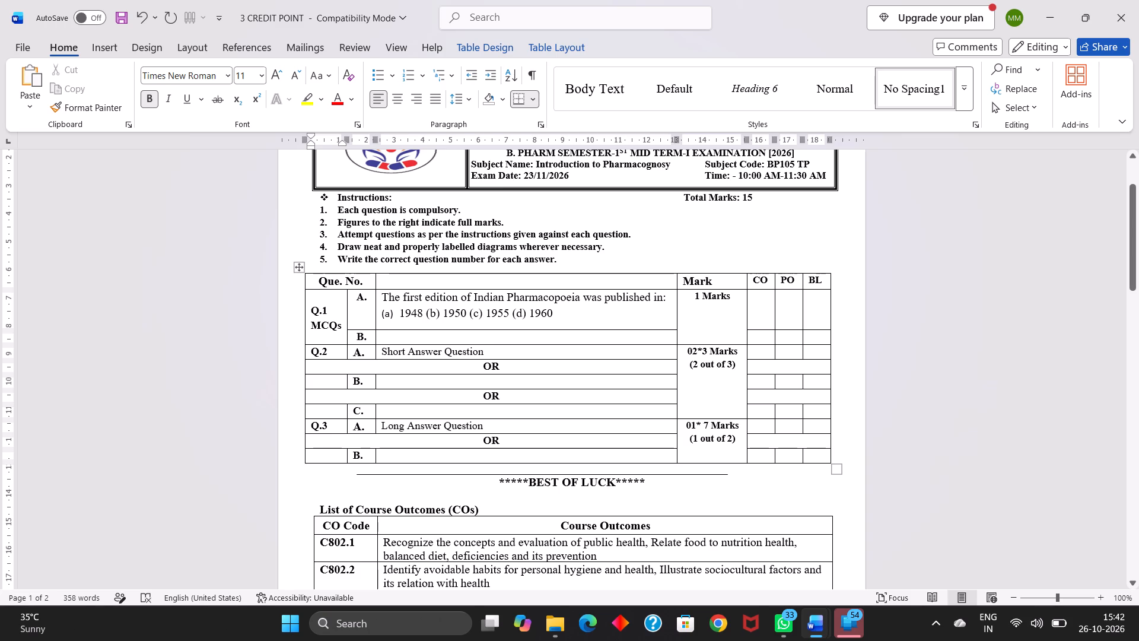
Insert a new table row between Q.1 A and Q.1 B.
click(687, 302)
drag(687, 302, 725, 335)
click(725, 335)
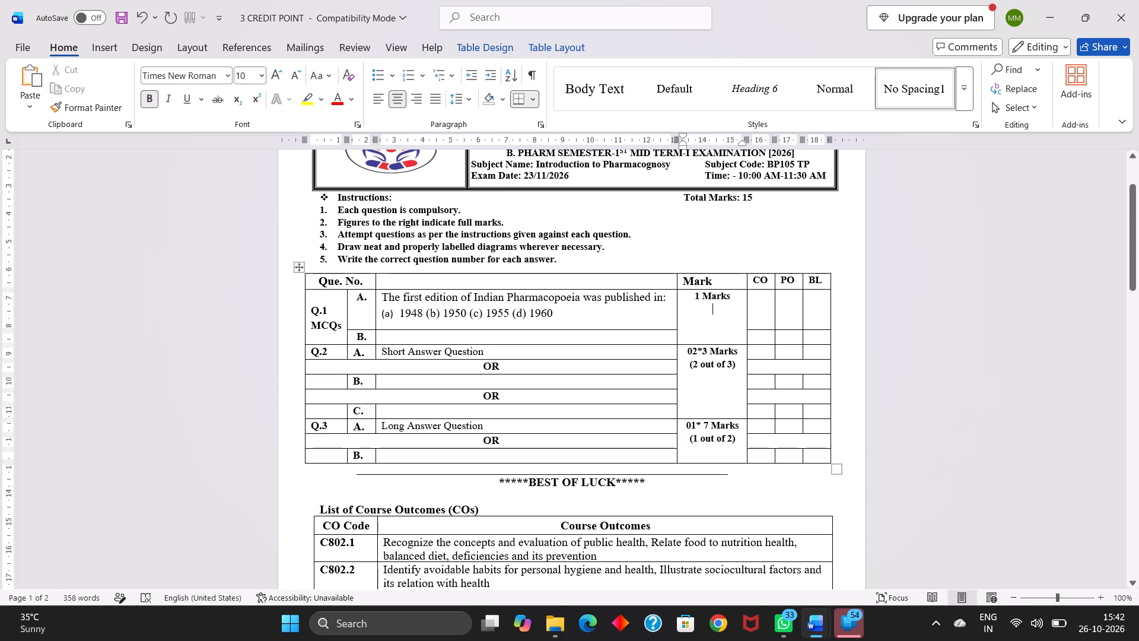
right_click(702, 320)
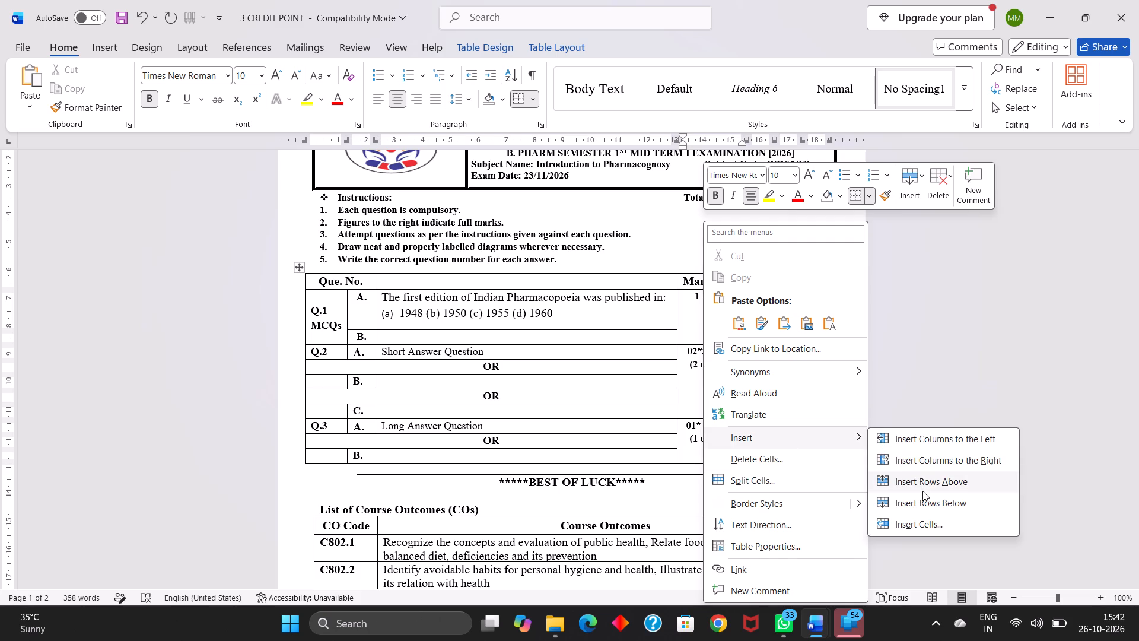
click(924, 502)
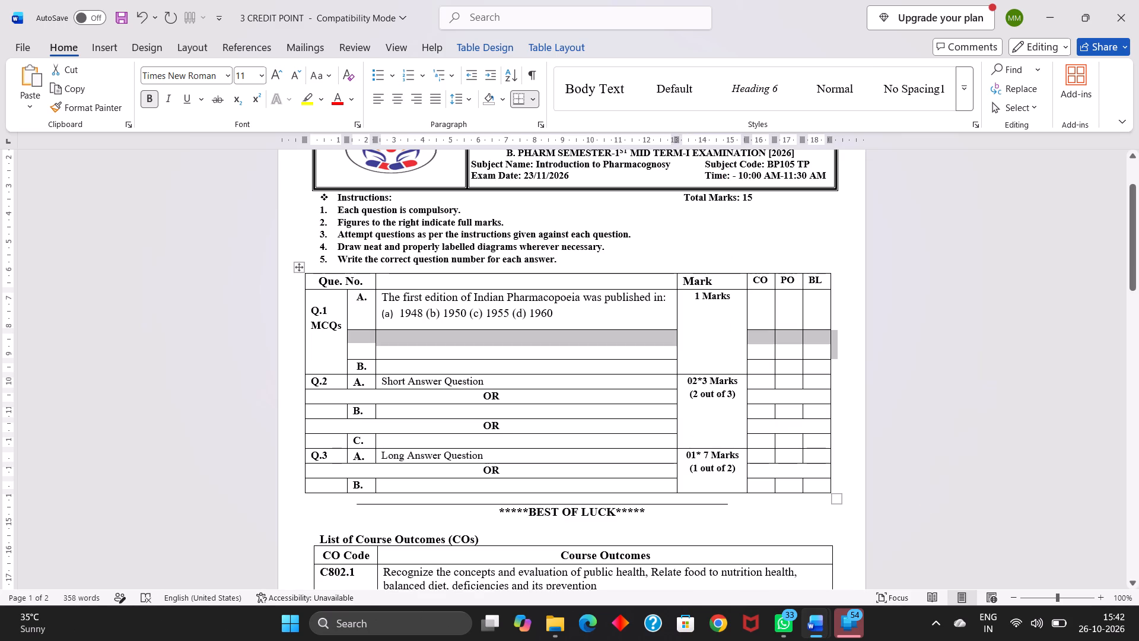
Delete the entire empty table row between Q.1 A and Q.1 B.
click(475, 341)
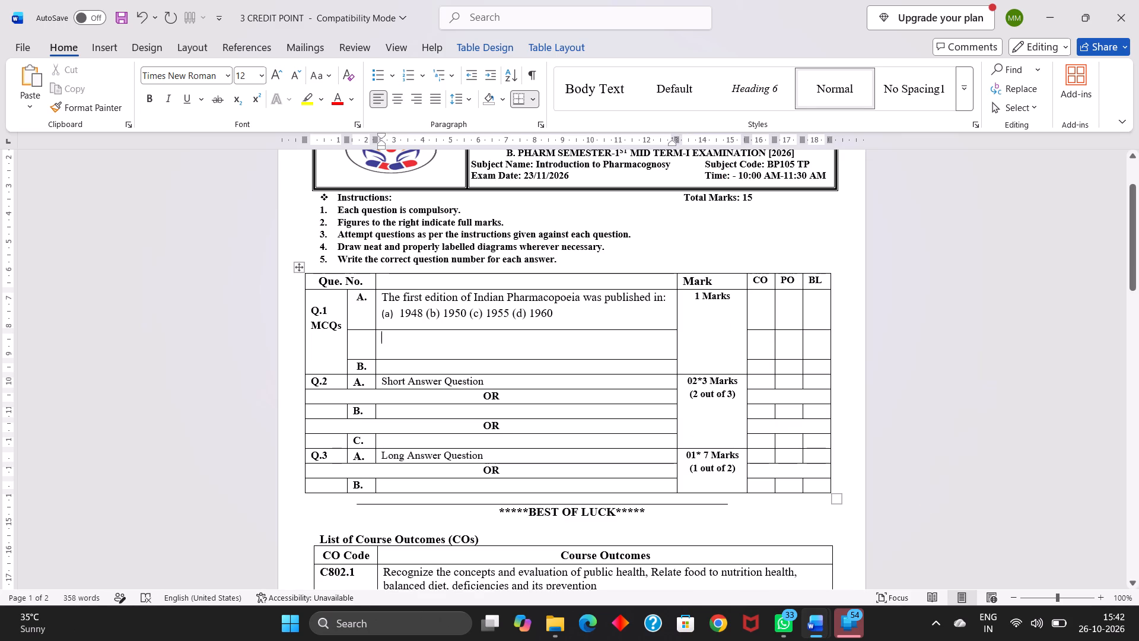
drag(365, 338, 571, 339)
drag(571, 339, 617, 340)
right_click(617, 340)
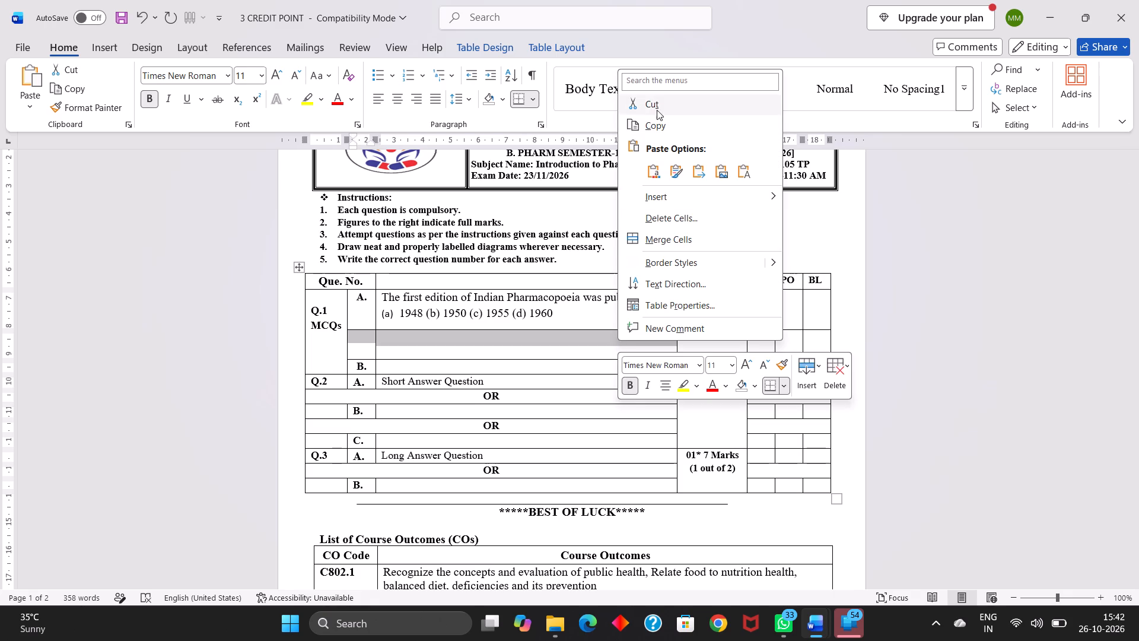
click(660, 106)
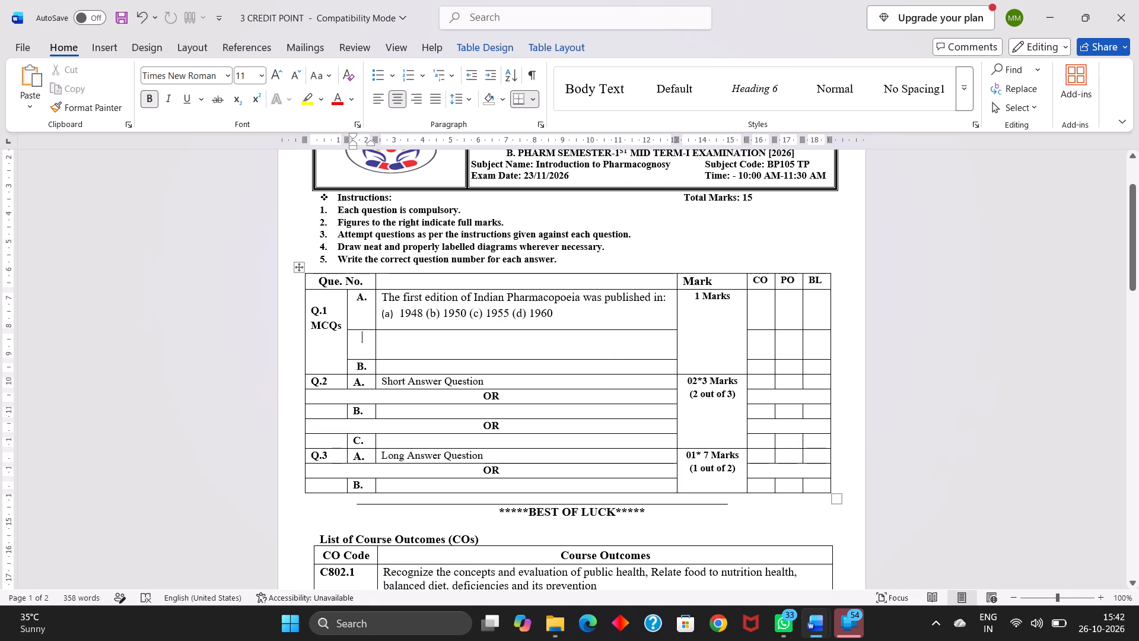
drag(358, 339, 607, 355)
right_click(607, 355)
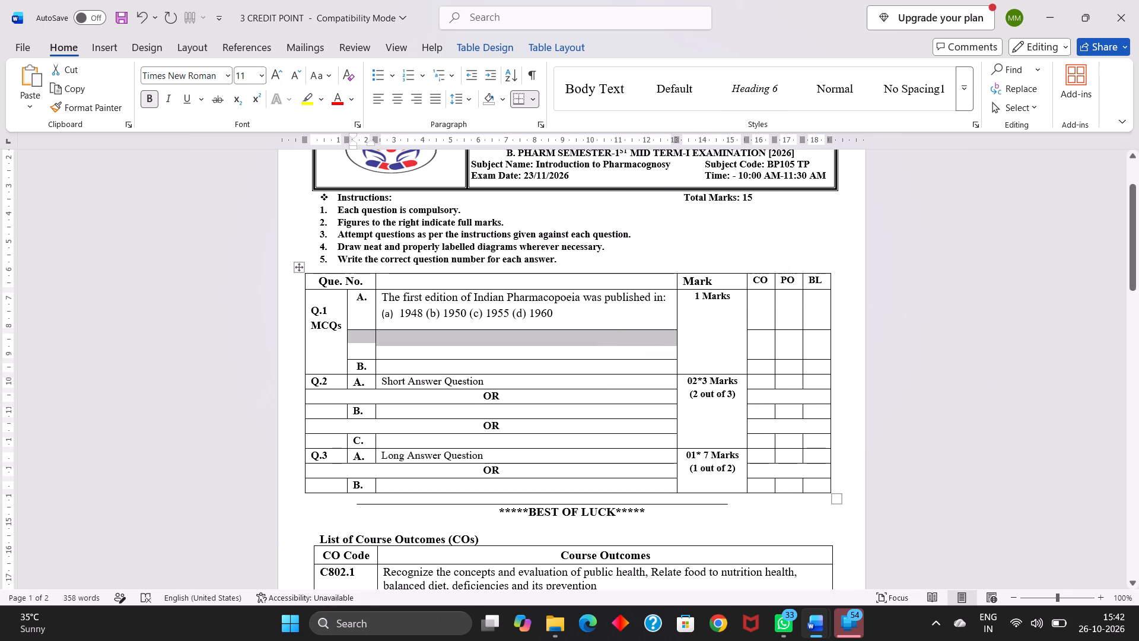
click(644, 230)
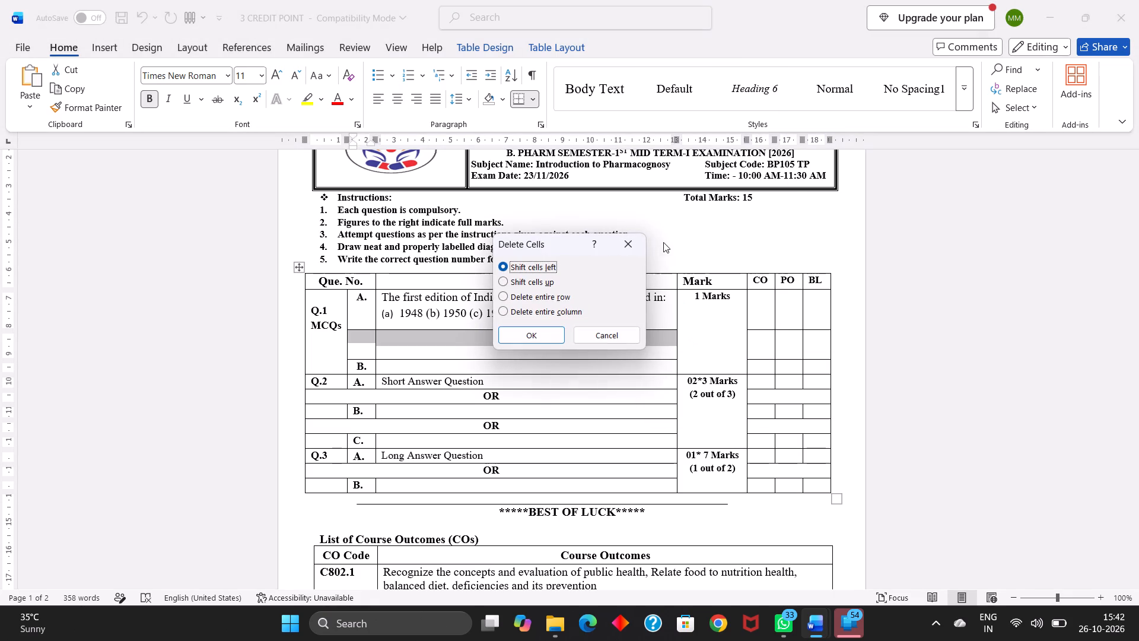
click(548, 294)
click(543, 329)
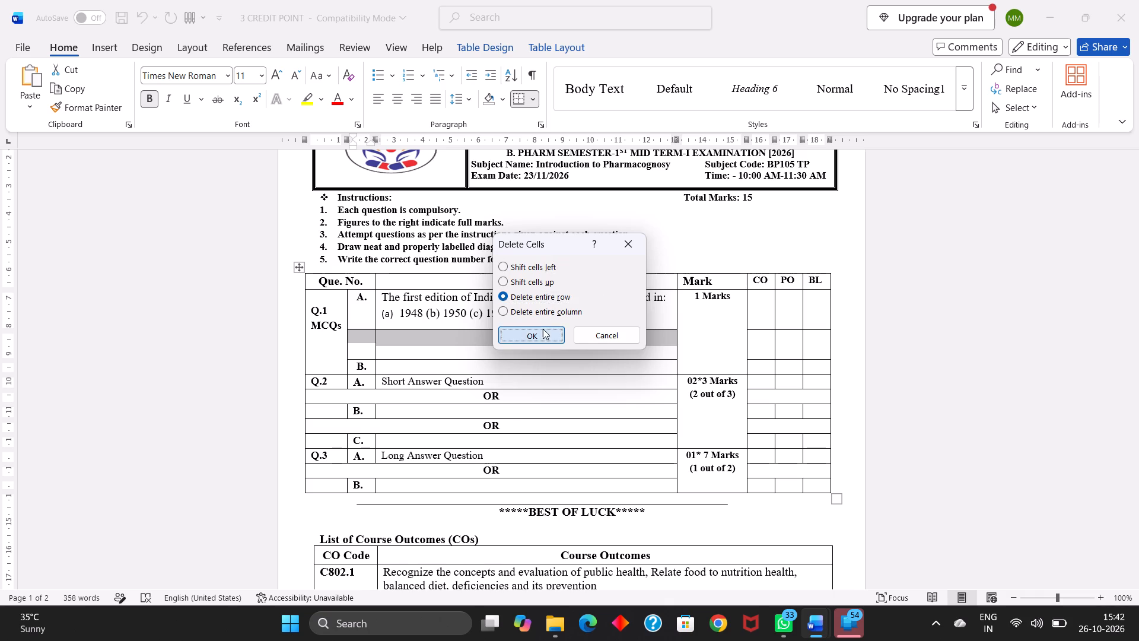
Clear the marks text from the Q.1 cell in the Mark column.
click(717, 312)
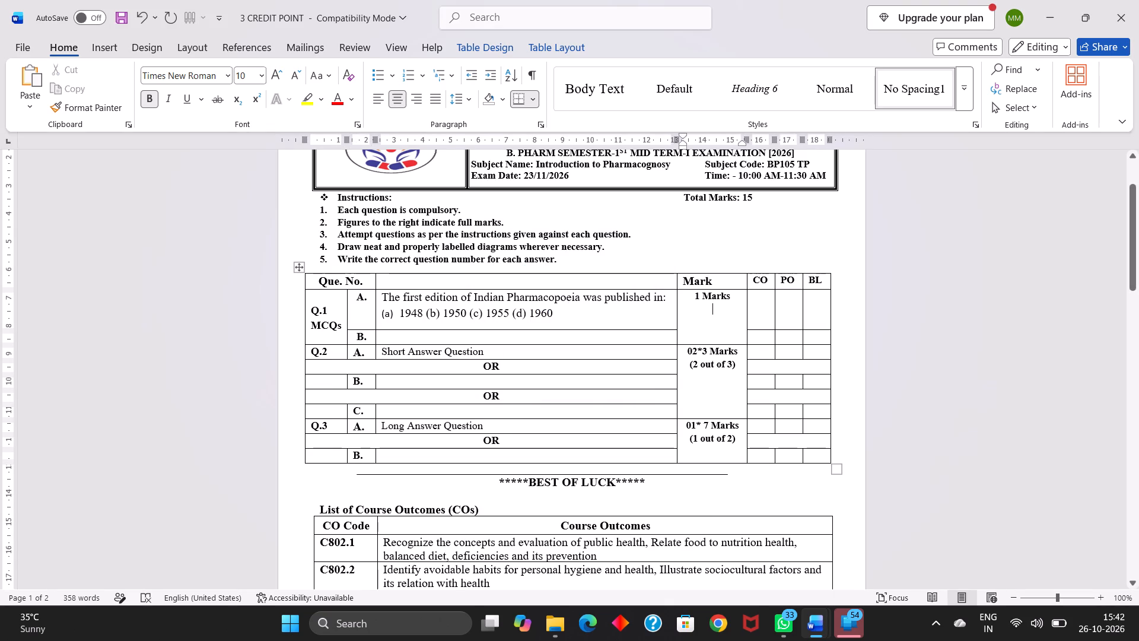
click(731, 298)
key(BackSpace)
key(BackSpace)
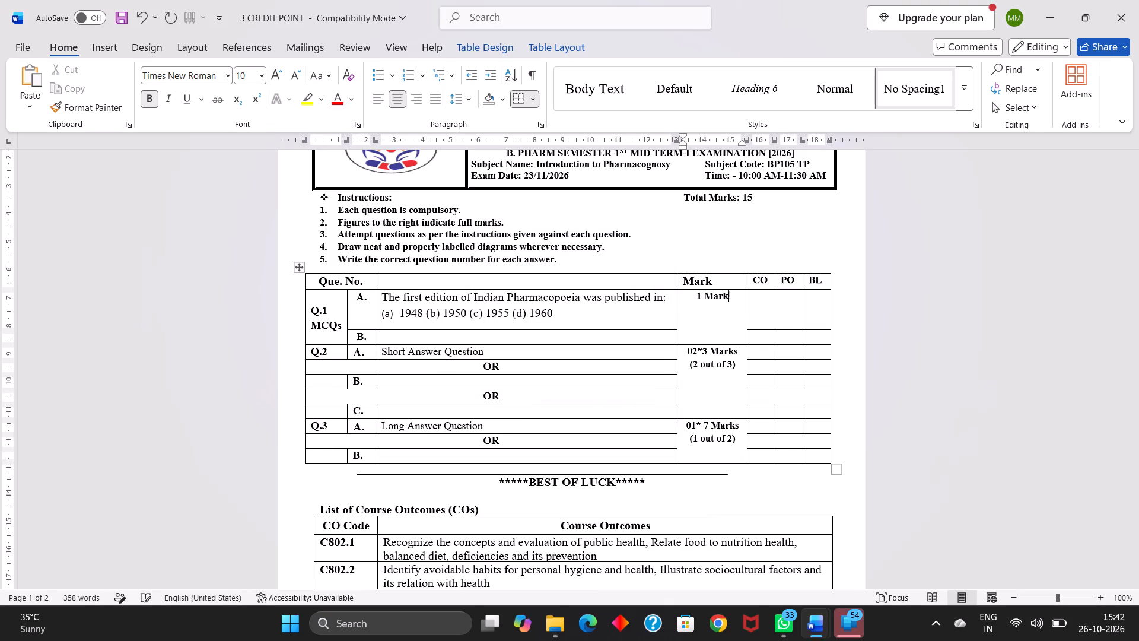
key(BackSpace)
key(BackSpace)
key(BackSpace)
key(BackSpace)
key(BackSpace)
key(BackSpace)
key(BackSpace)
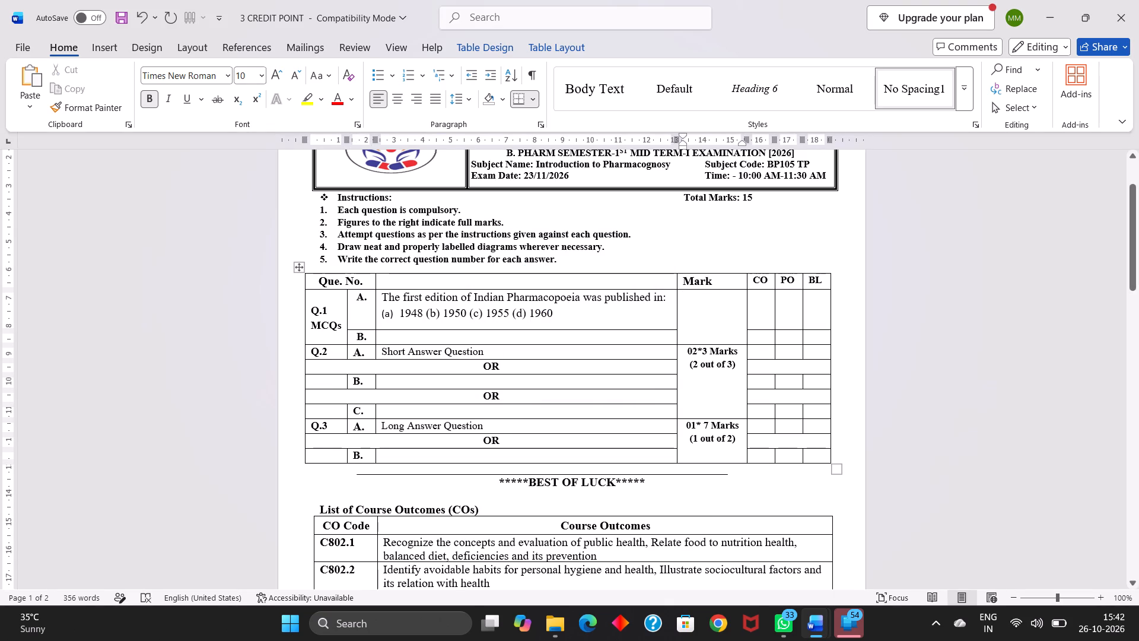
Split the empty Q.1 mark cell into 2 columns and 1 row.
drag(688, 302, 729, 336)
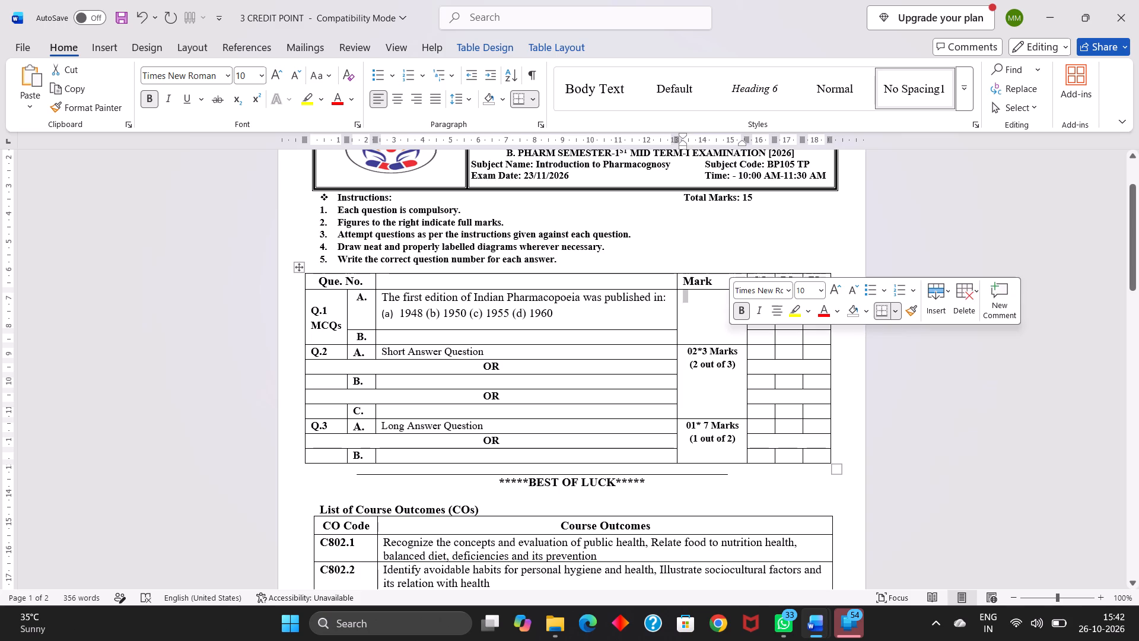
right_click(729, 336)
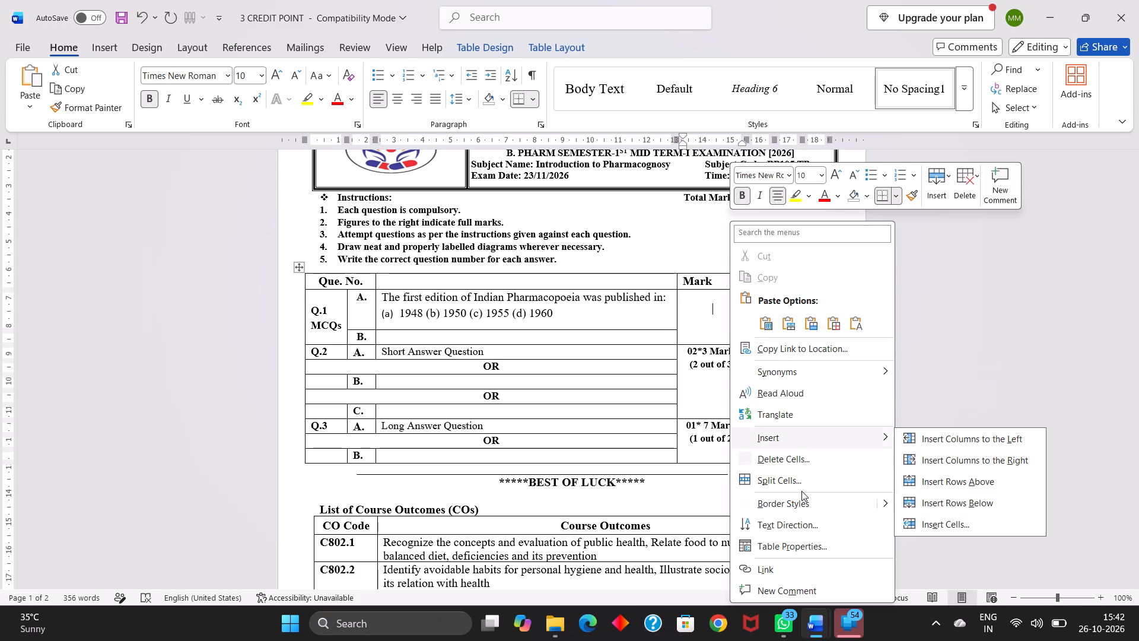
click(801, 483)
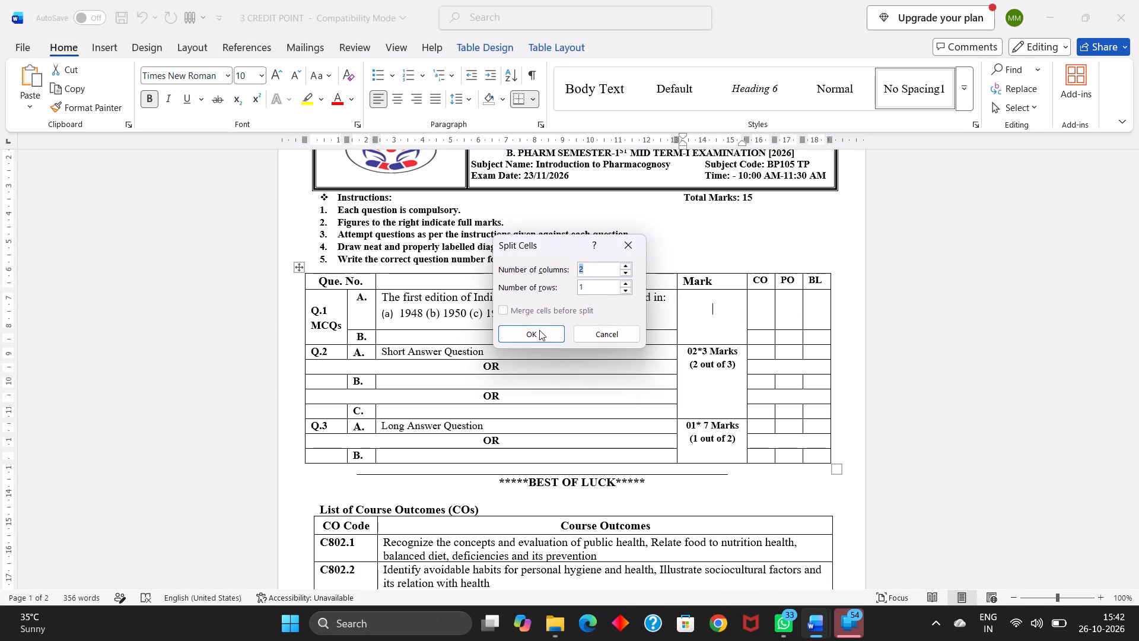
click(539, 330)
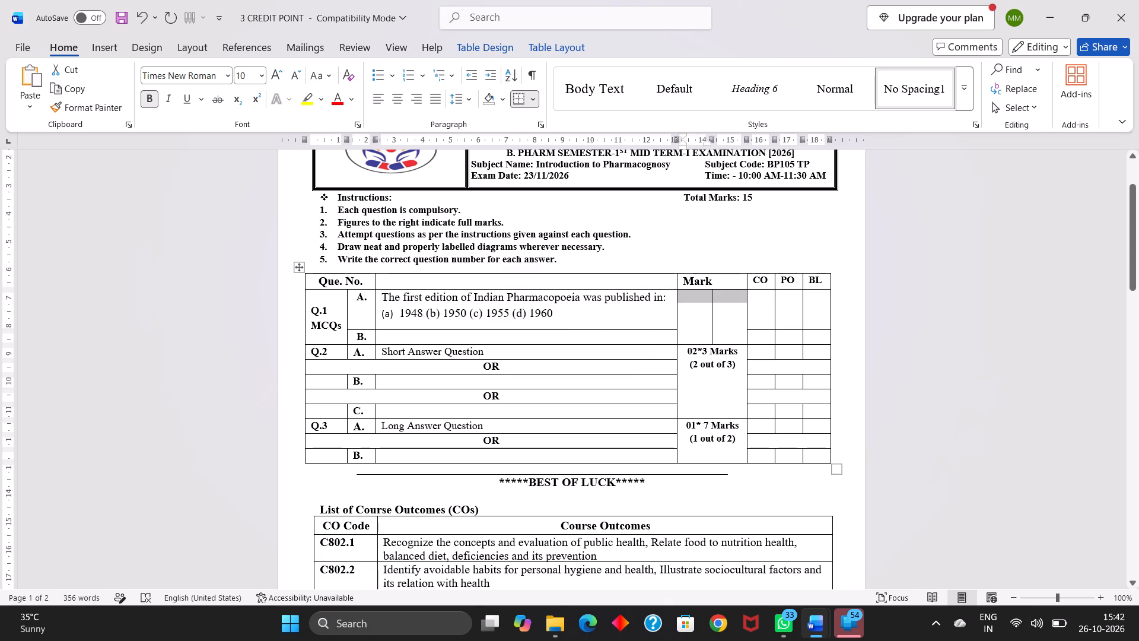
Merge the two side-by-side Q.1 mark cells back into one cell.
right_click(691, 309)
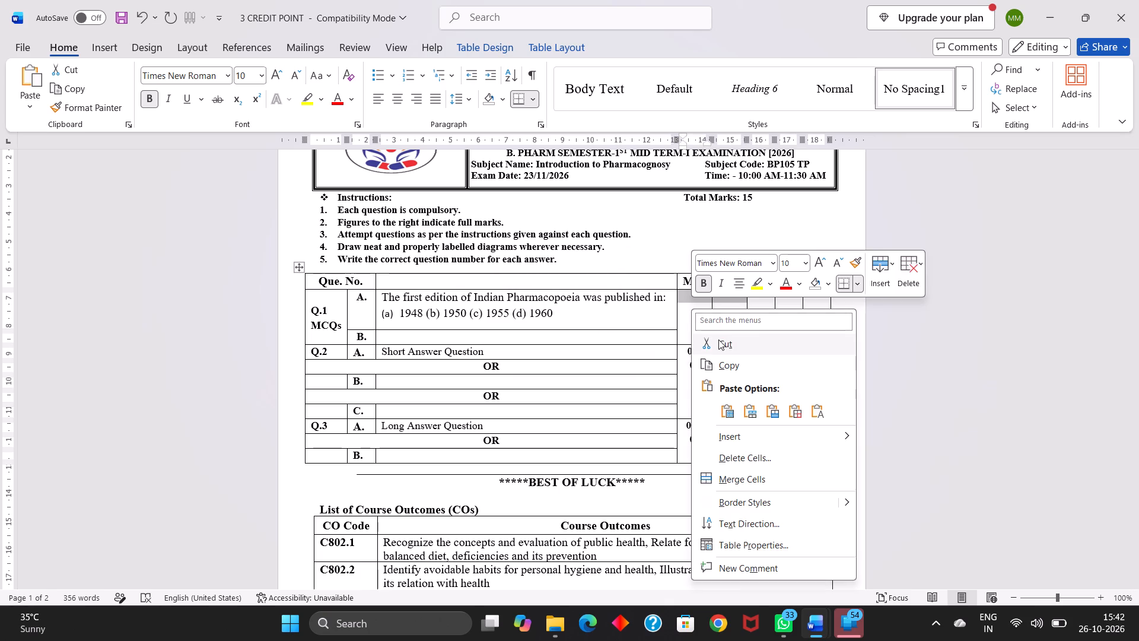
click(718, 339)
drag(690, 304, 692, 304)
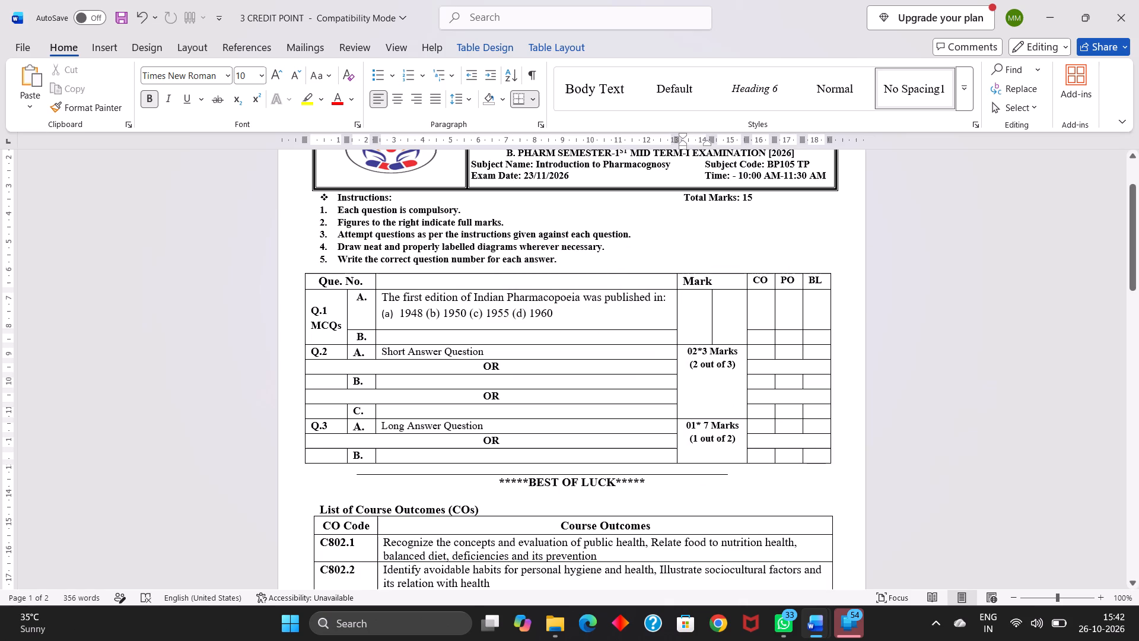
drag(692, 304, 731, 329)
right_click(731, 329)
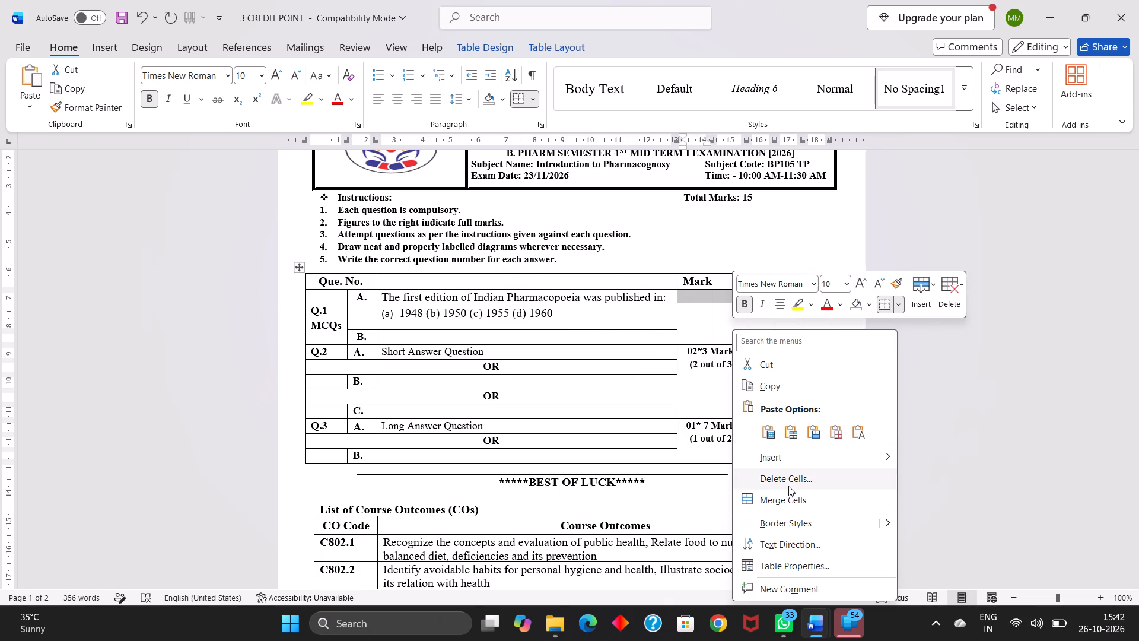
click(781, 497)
Split the Q.1 mark cell into 1 column and 2 rows, one each for A and B.
right_click(692, 302)
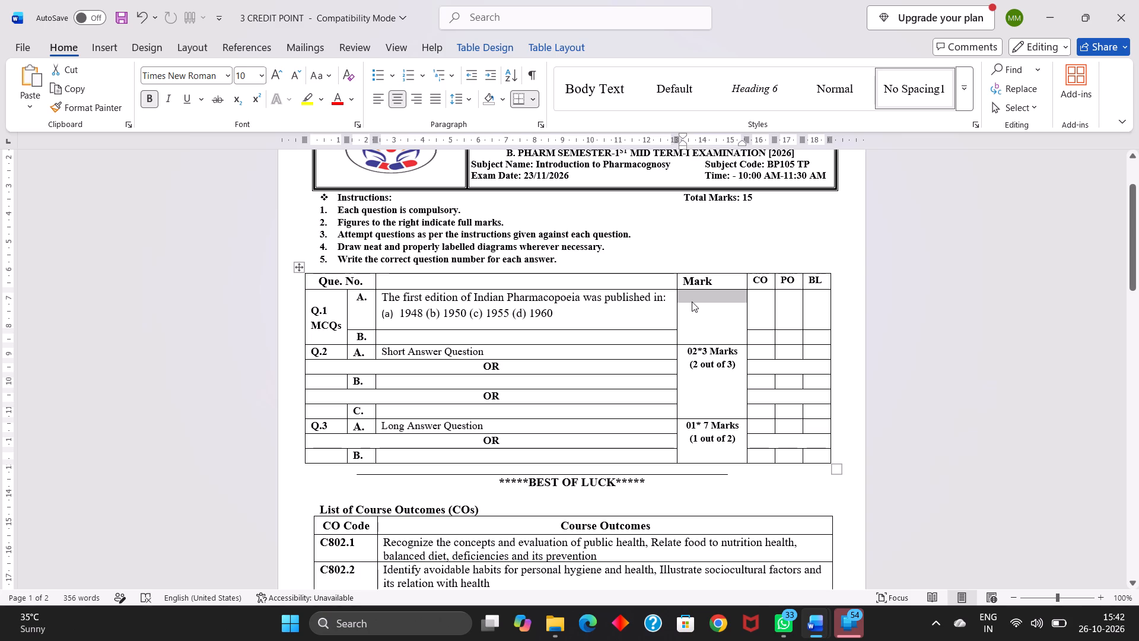
click(755, 474)
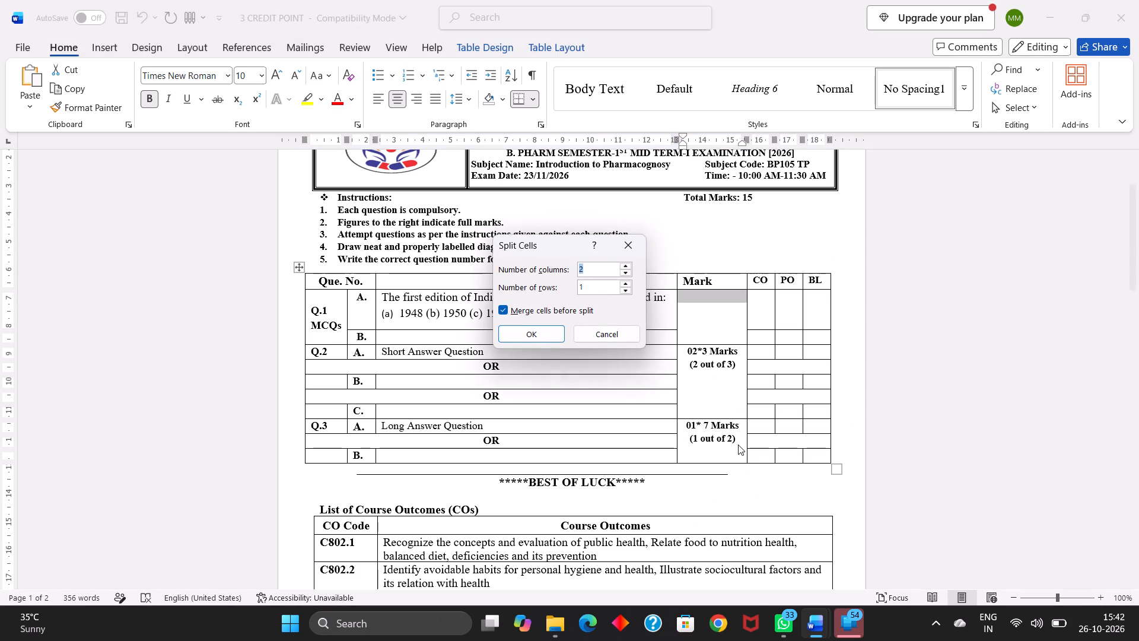
click(626, 282)
click(626, 274)
click(626, 274)
click(546, 334)
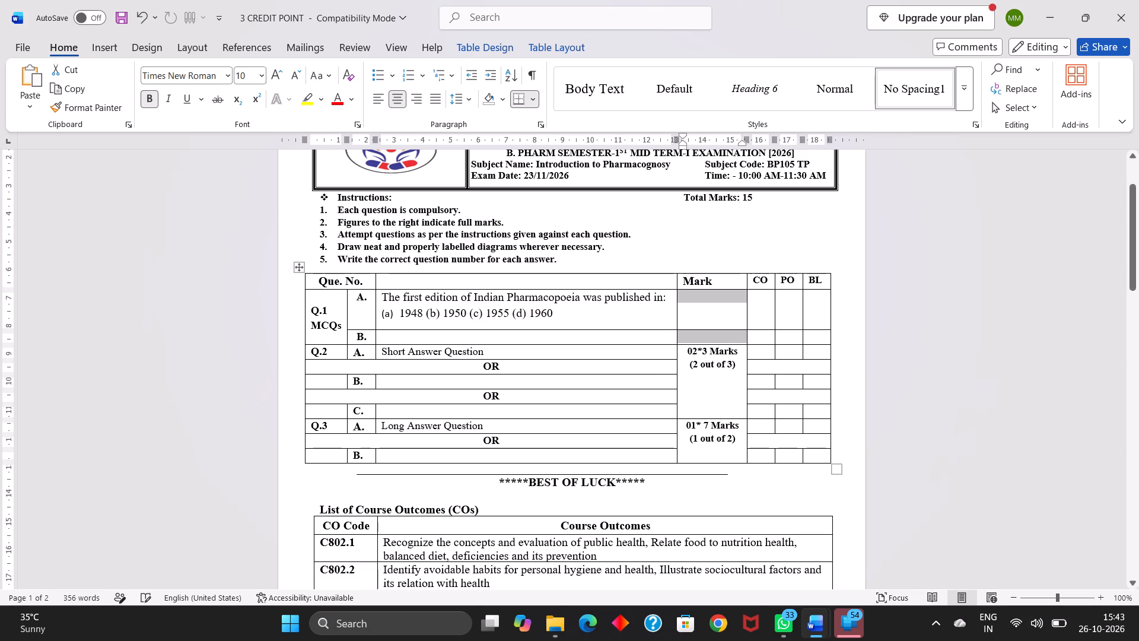
Enter "1 mark" in the Q.1 A mark cell and copy it into the Q.1 B mark cell.
click(707, 315)
click(692, 317)
click(692, 317)
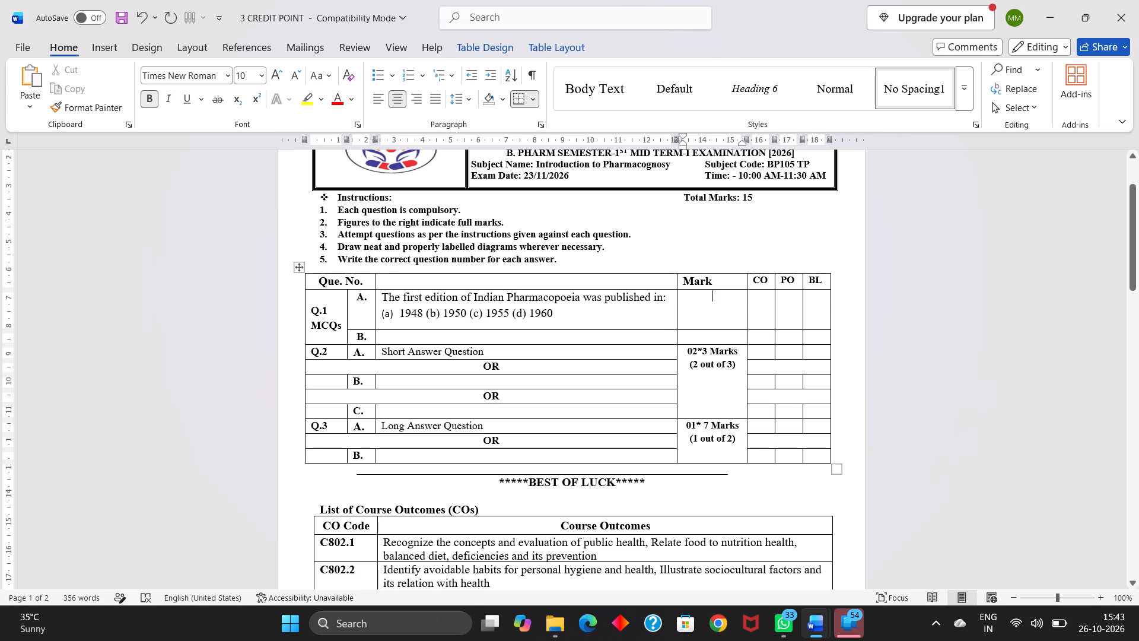
text(1)
key(space)
text(mark)
drag(695, 296, 735, 293)
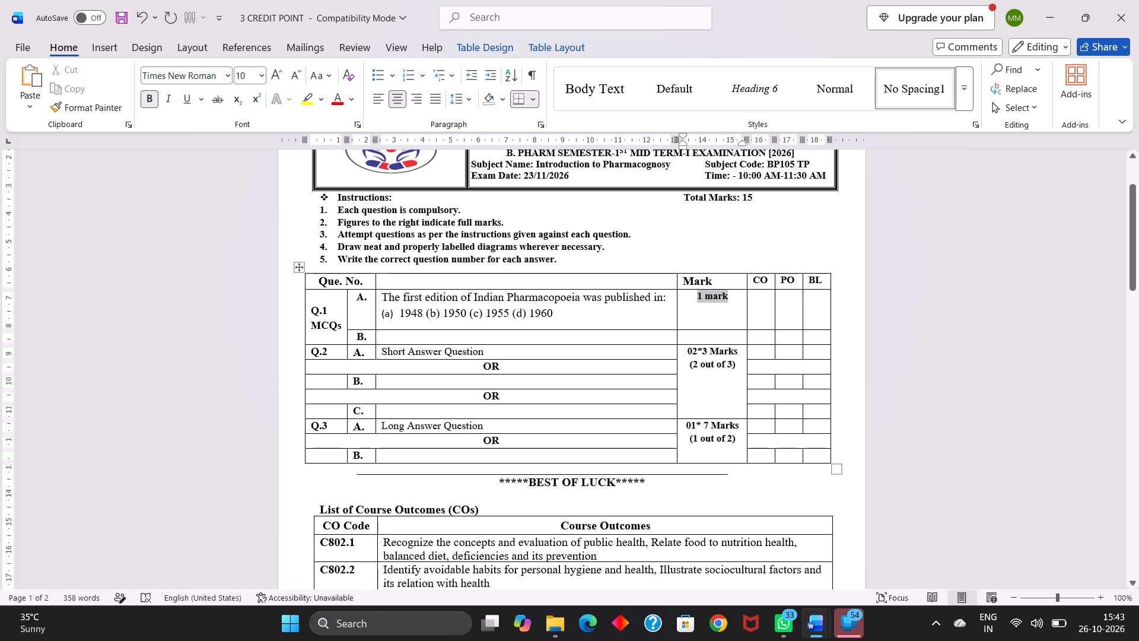
key(ctrl+c)
click(701, 338)
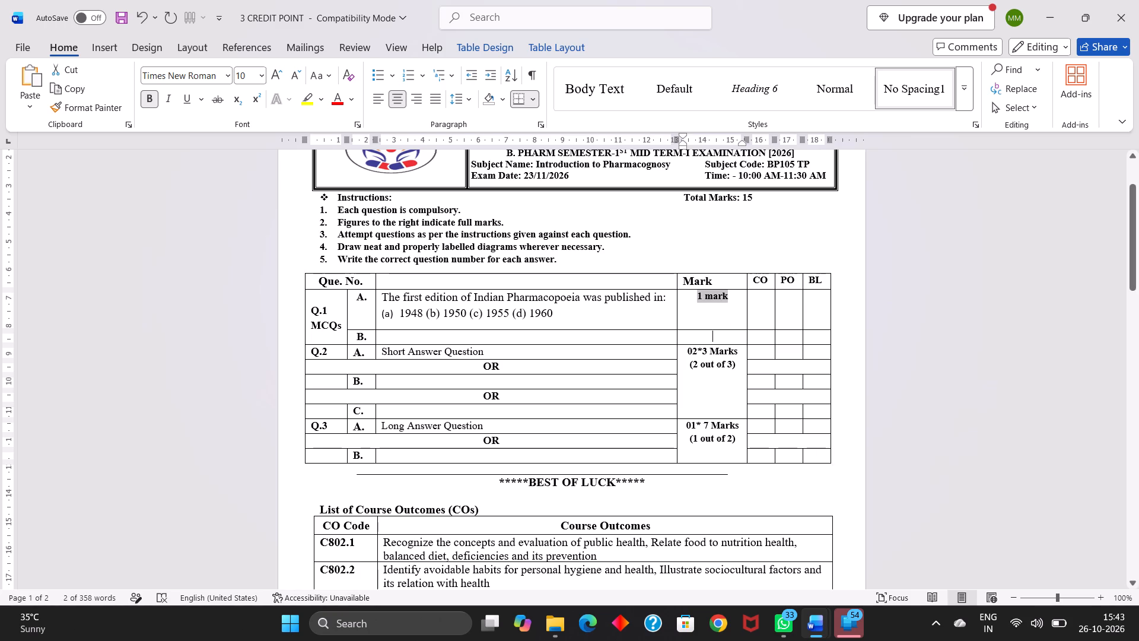
key(ctrl+v)
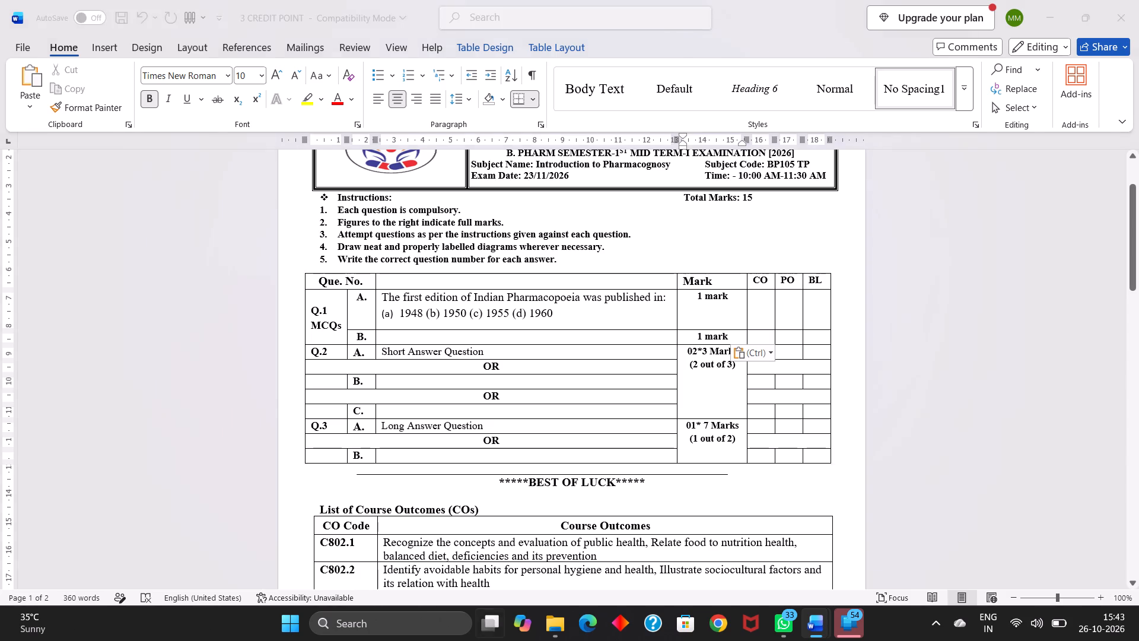
Look through the multiple-choice questions in the BP105T MCQS document for one suitable as Q.1 B.
click(631, 187)
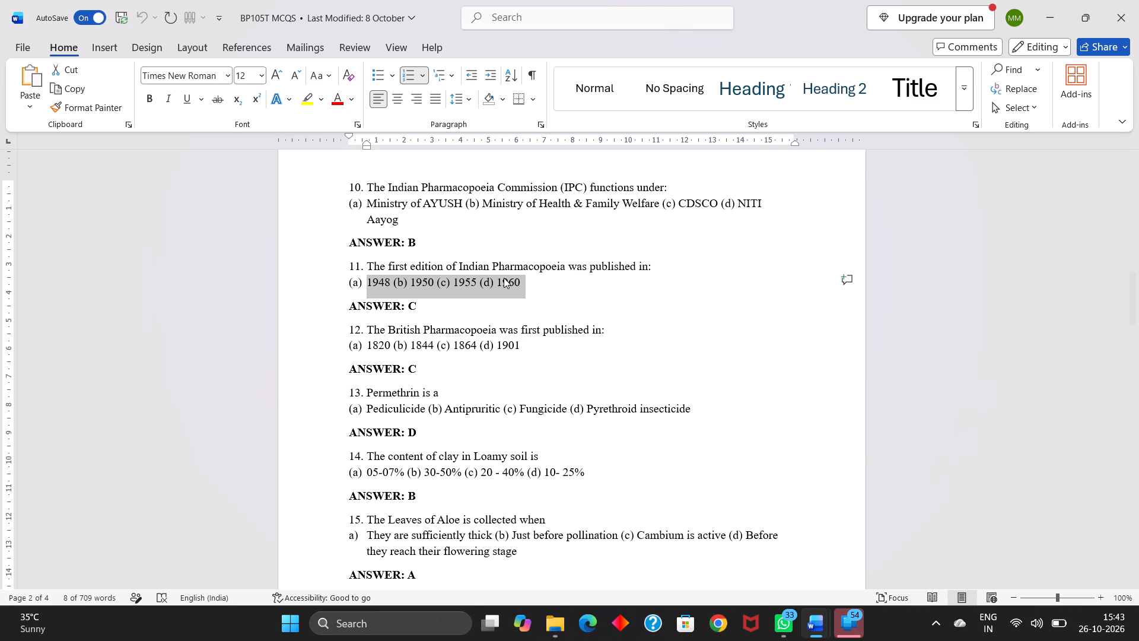
scroll(504, 278, down, 7)
click(480, 341)
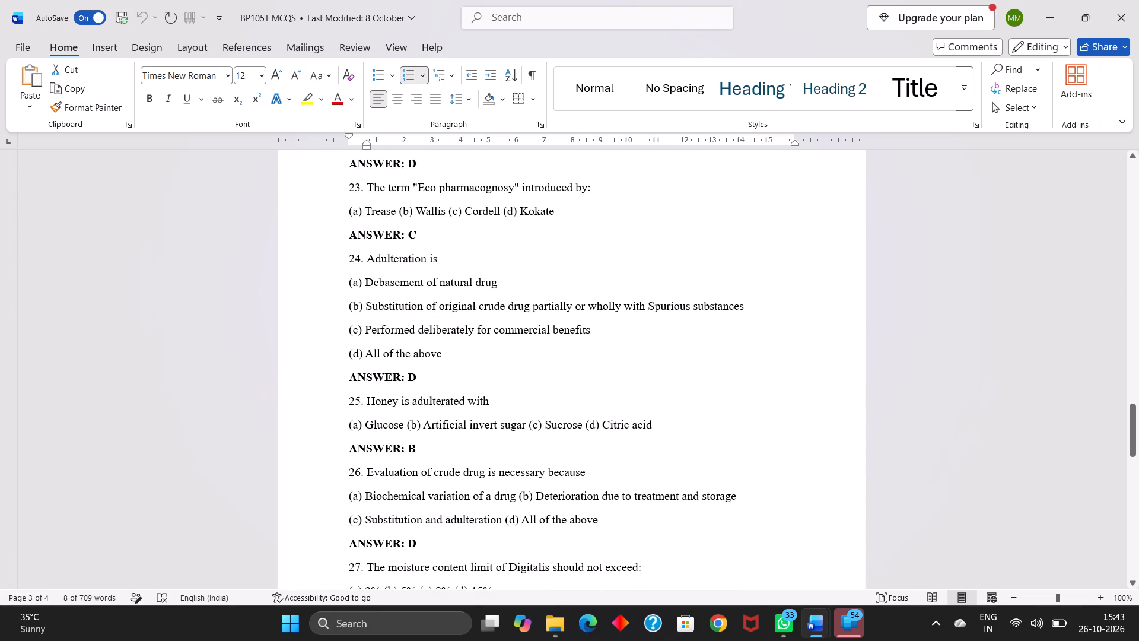
scroll(480, 341, down, 3)
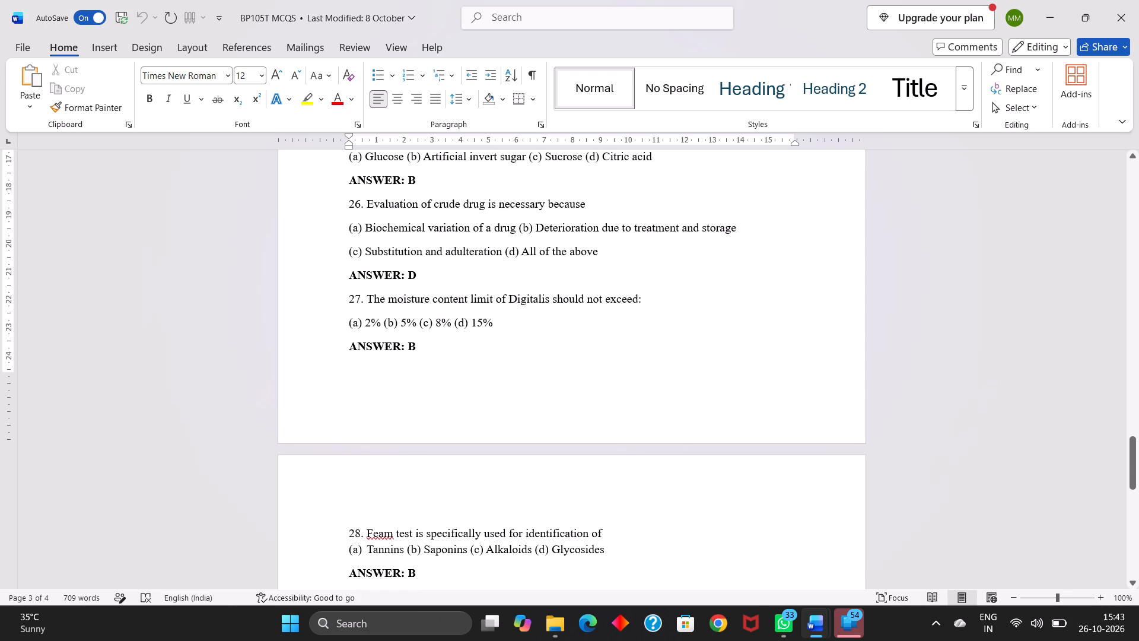
scroll(474, 240, down, 2)
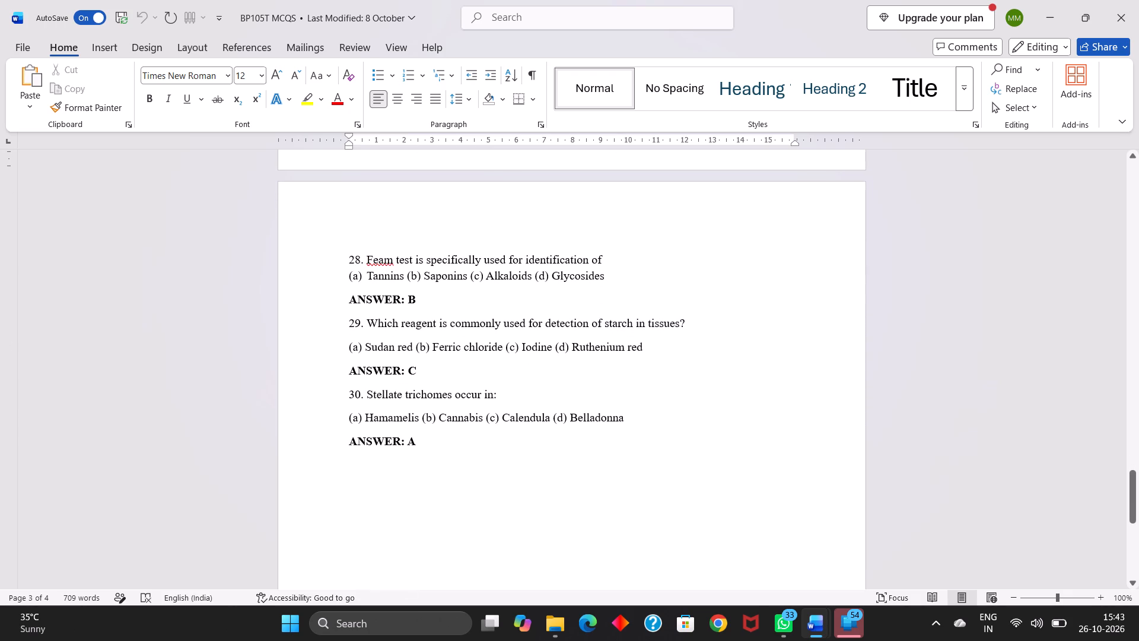
scroll(557, 323, up, 4)
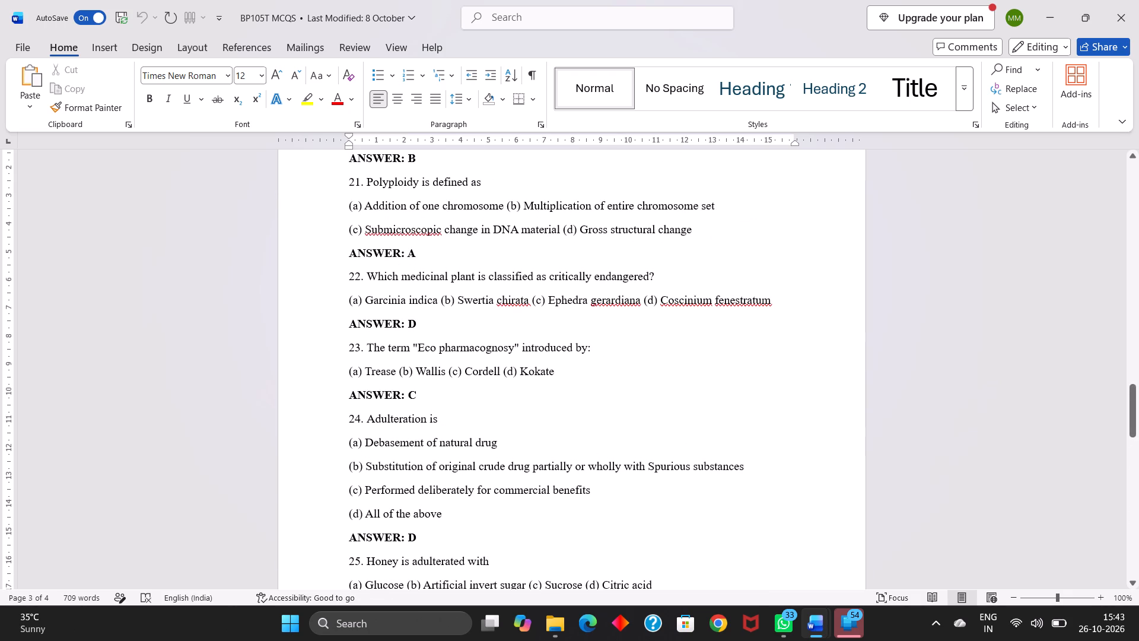
scroll(580, 277, up, 1)
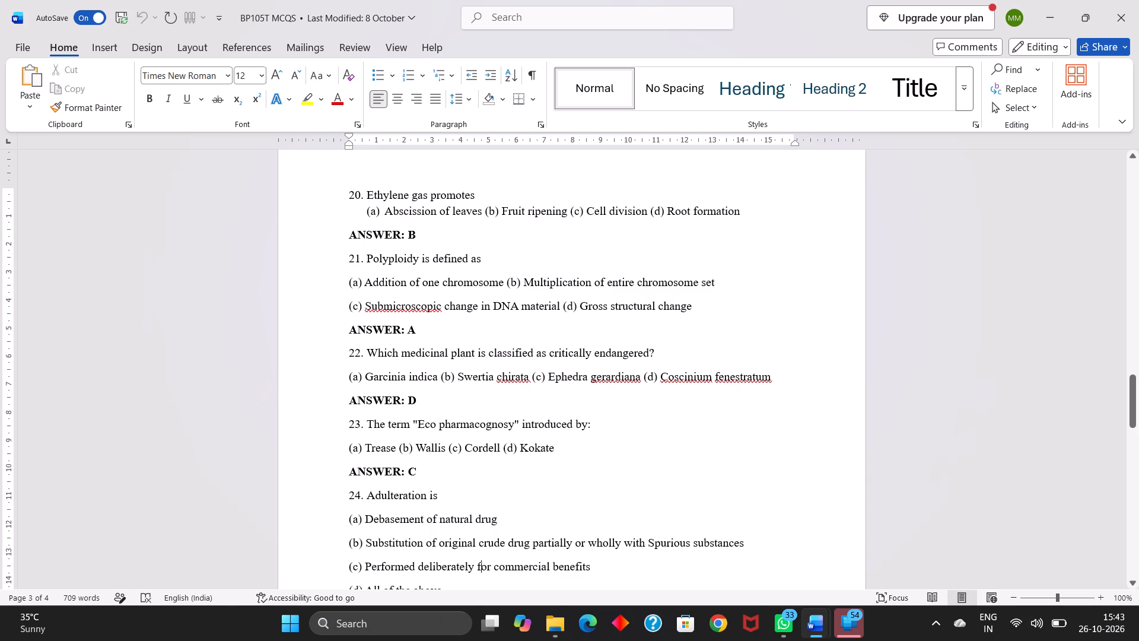
scroll(392, 388, down, 2)
scroll(392, 388, up, 1)
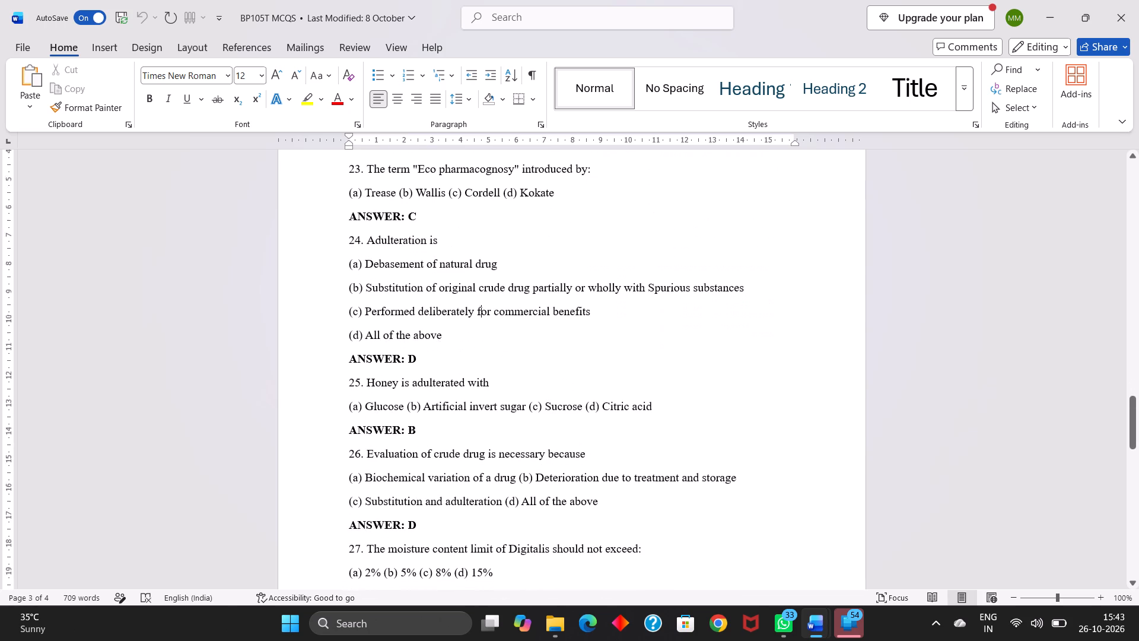
scroll(392, 388, up, 1)
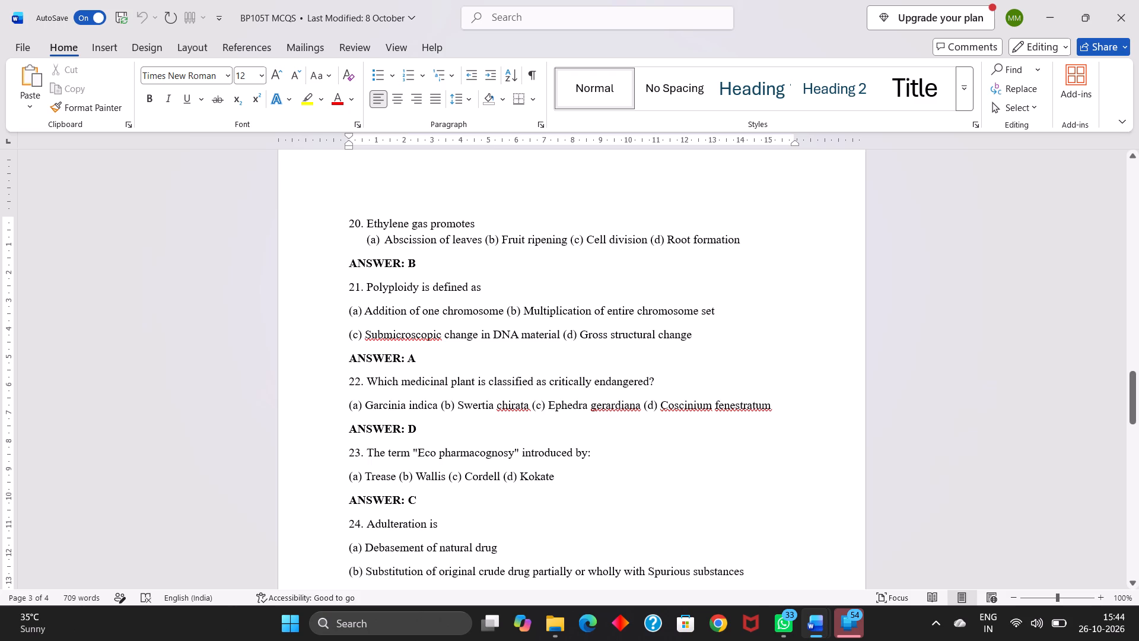
scroll(408, 254, up, 2)
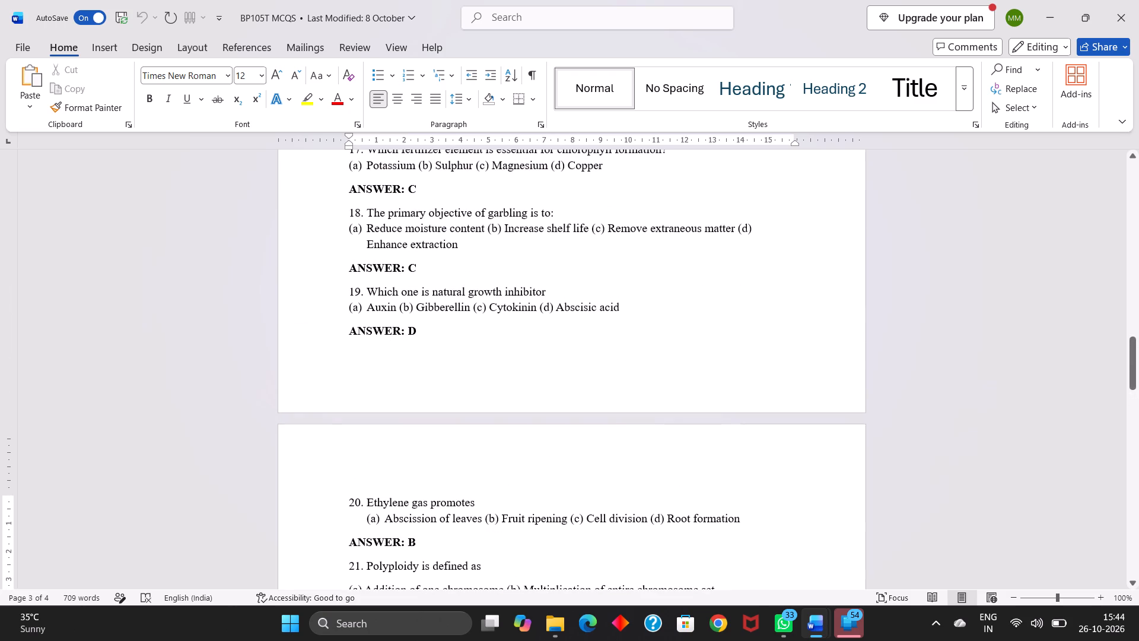
scroll(414, 296, up, 1)
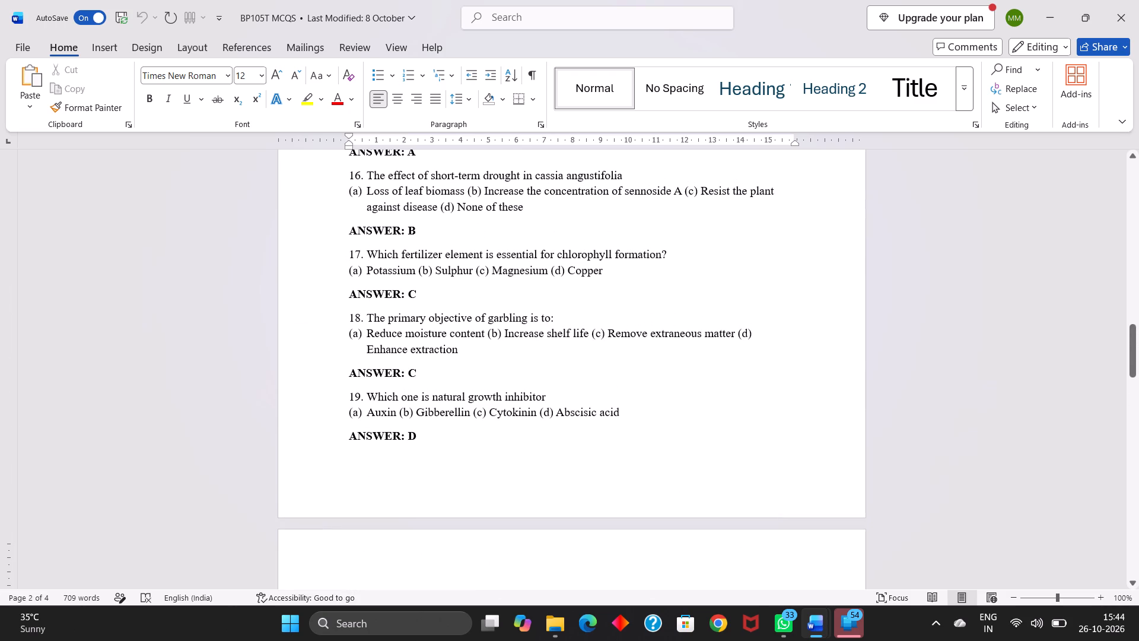
scroll(454, 261, up, 1)
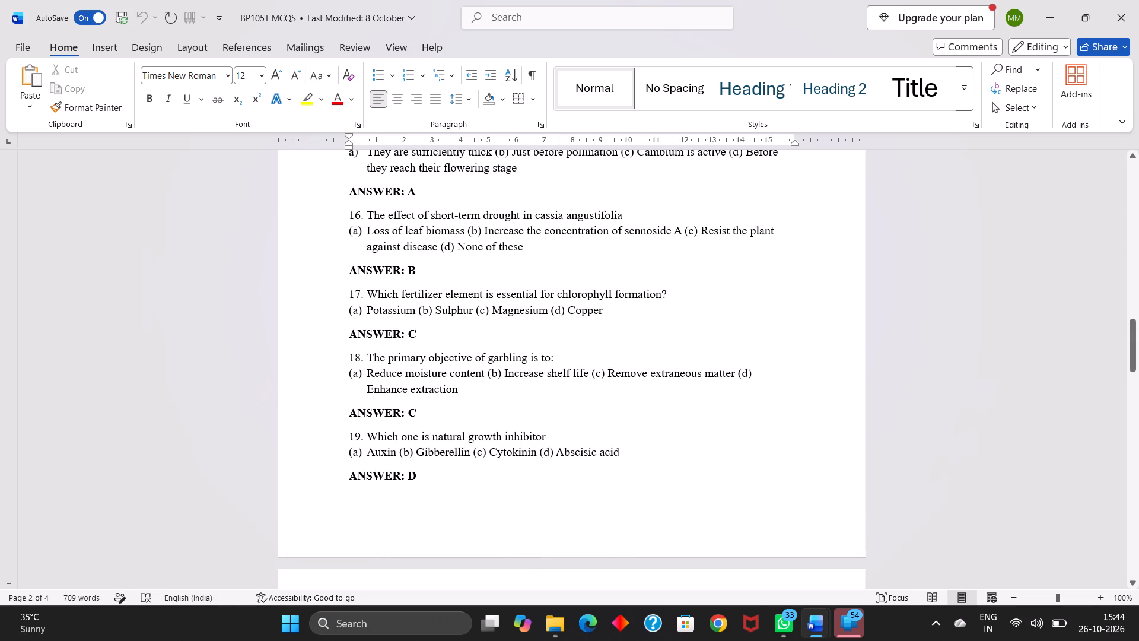
scroll(548, 215, up, 1)
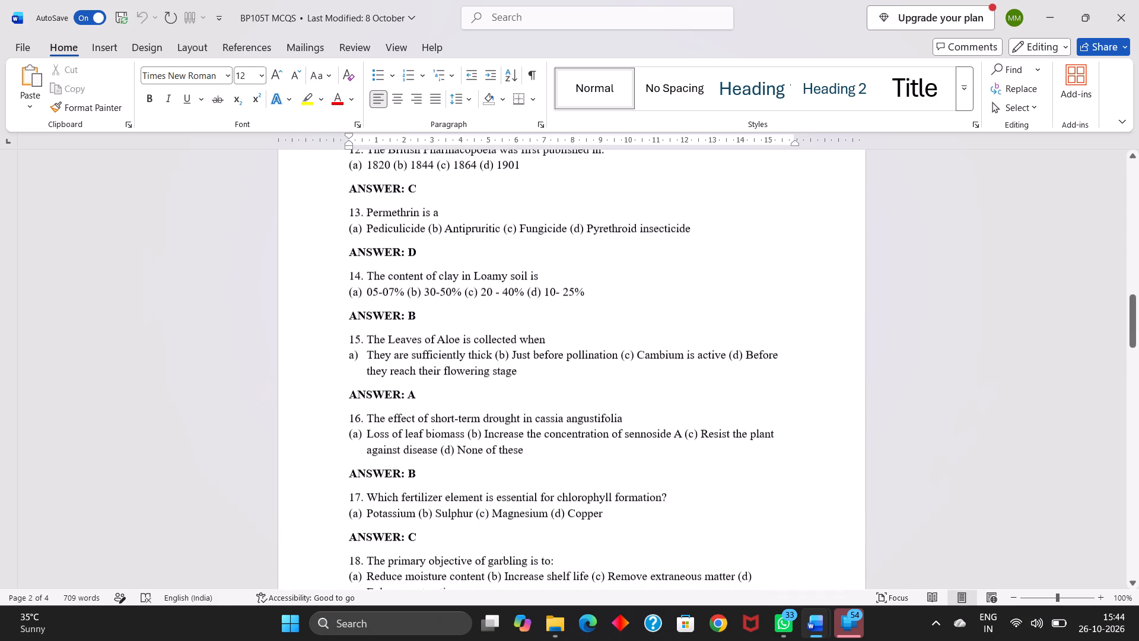
scroll(548, 215, down, 1)
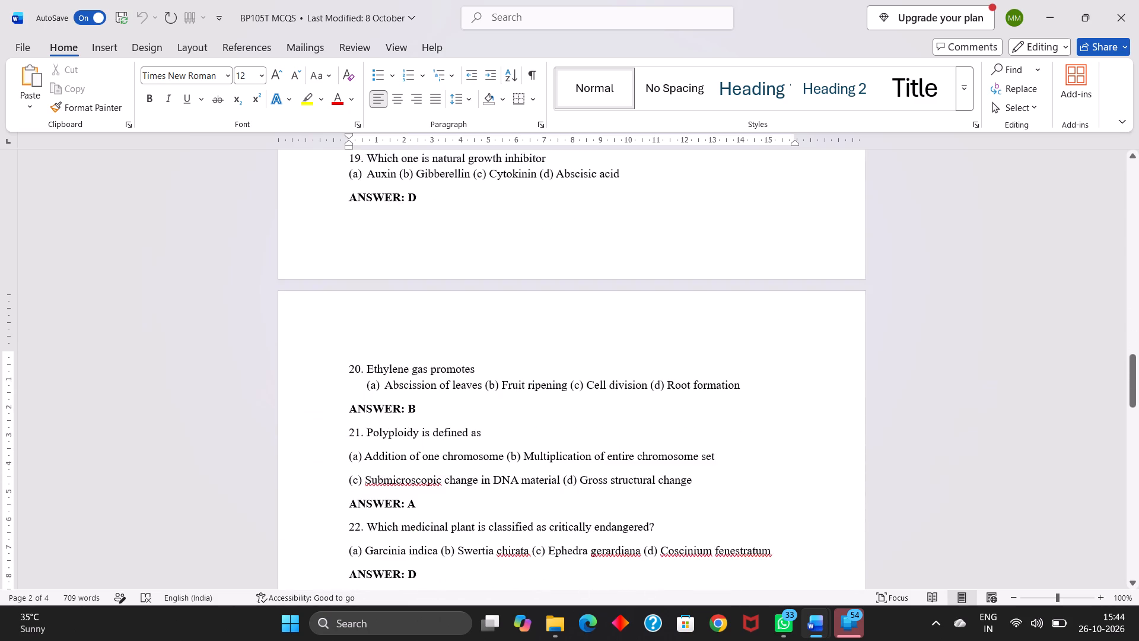
scroll(548, 215, down, 3)
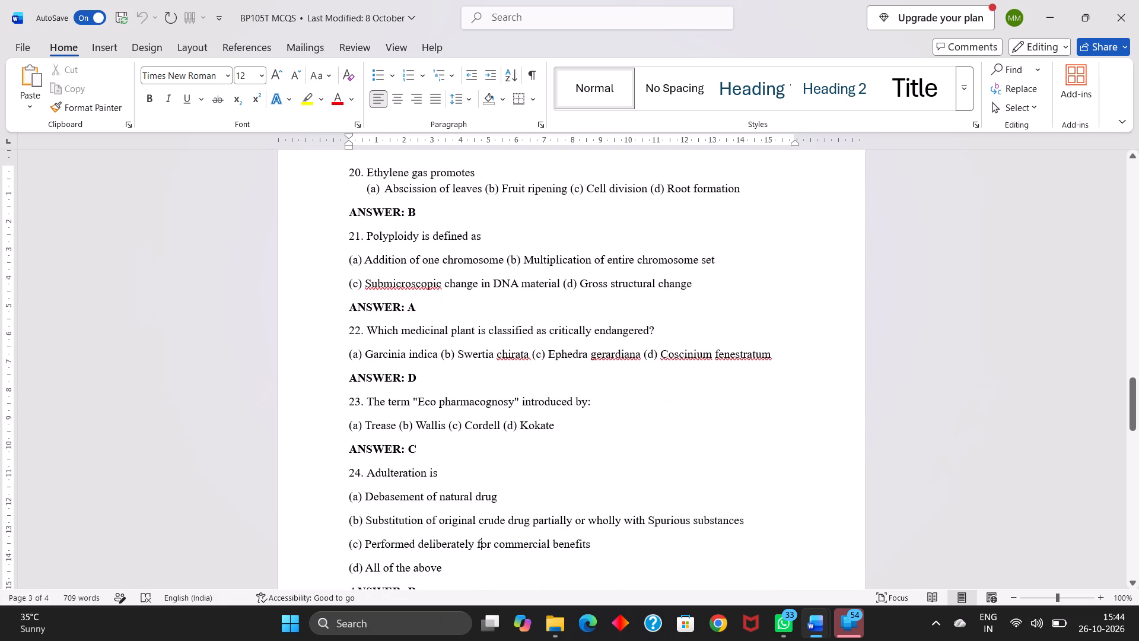
drag(368, 235, 487, 232)
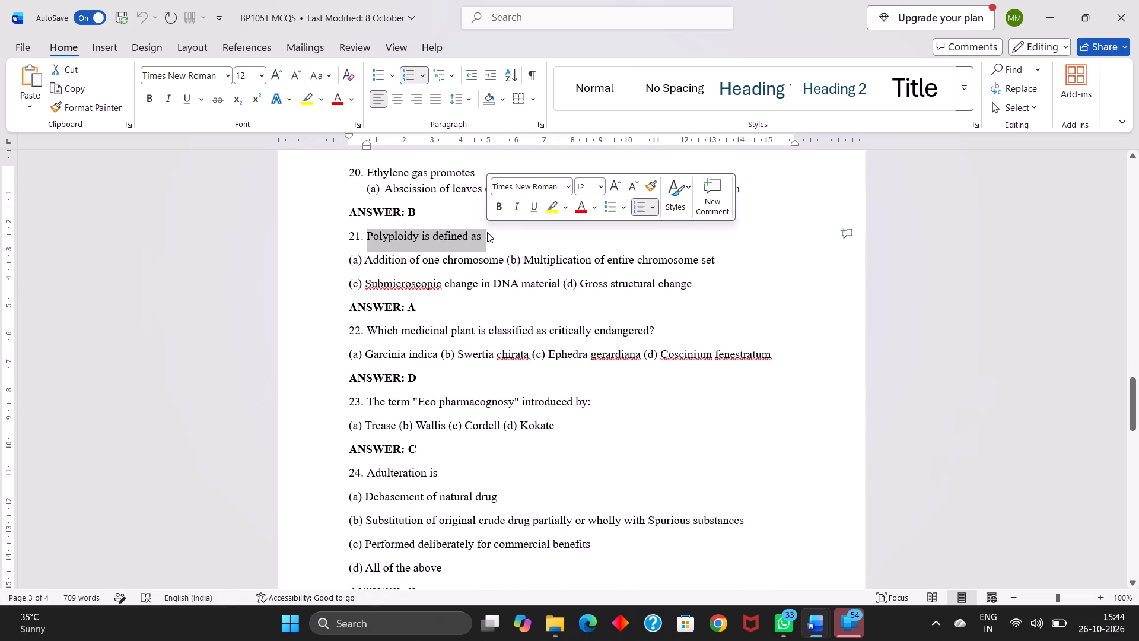
click(487, 232)
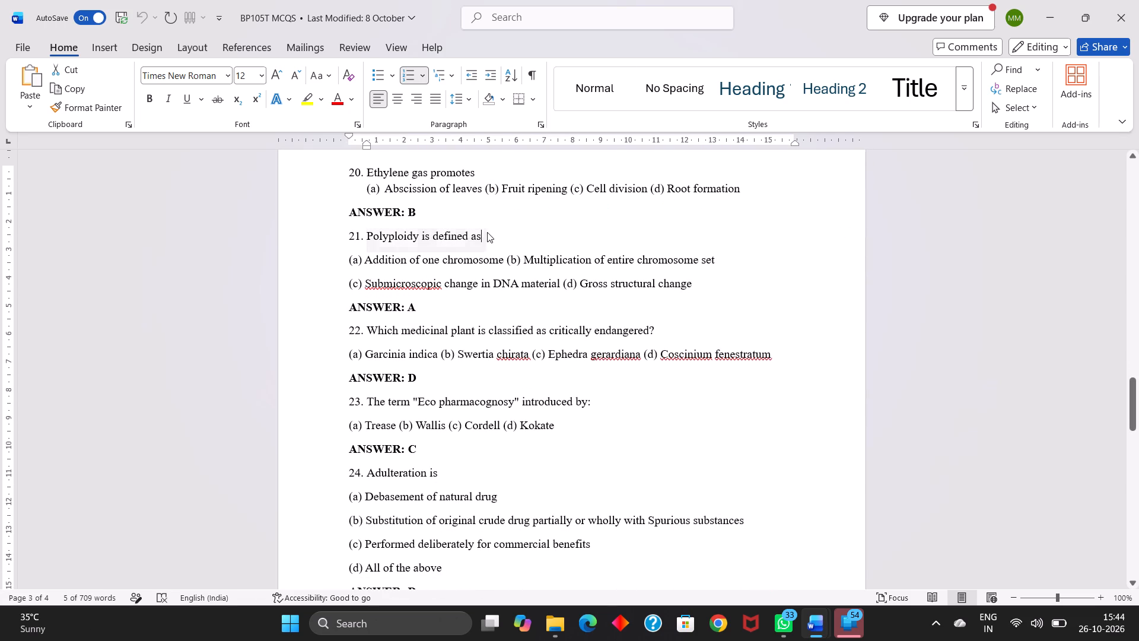
scroll(403, 401, down, 2)
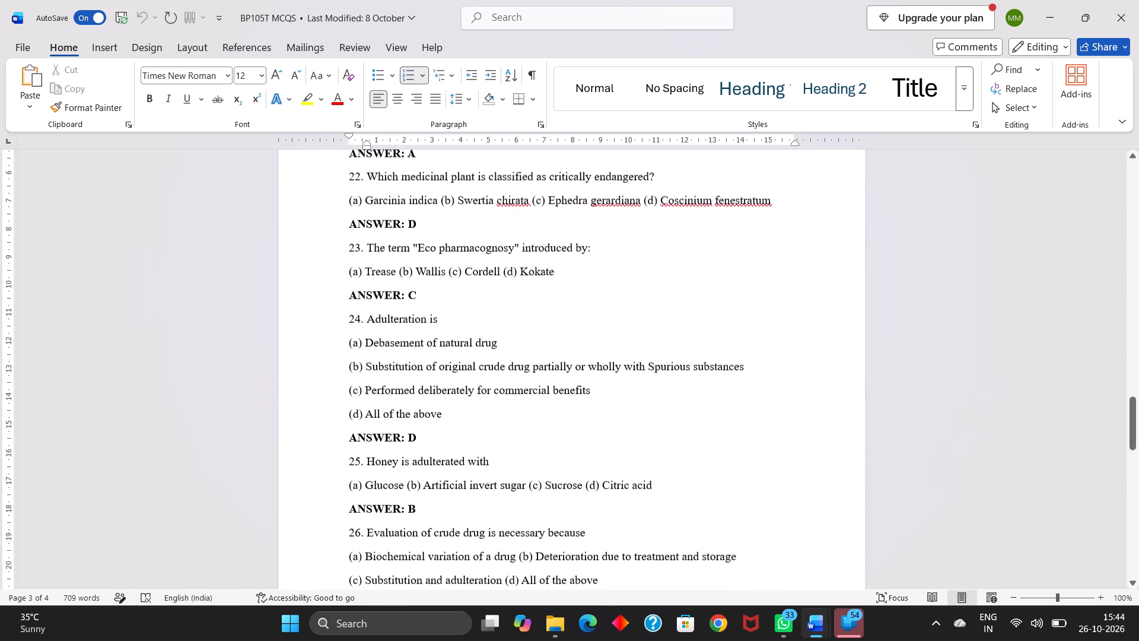
scroll(403, 401, down, 1)
scroll(381, 451, down, 1)
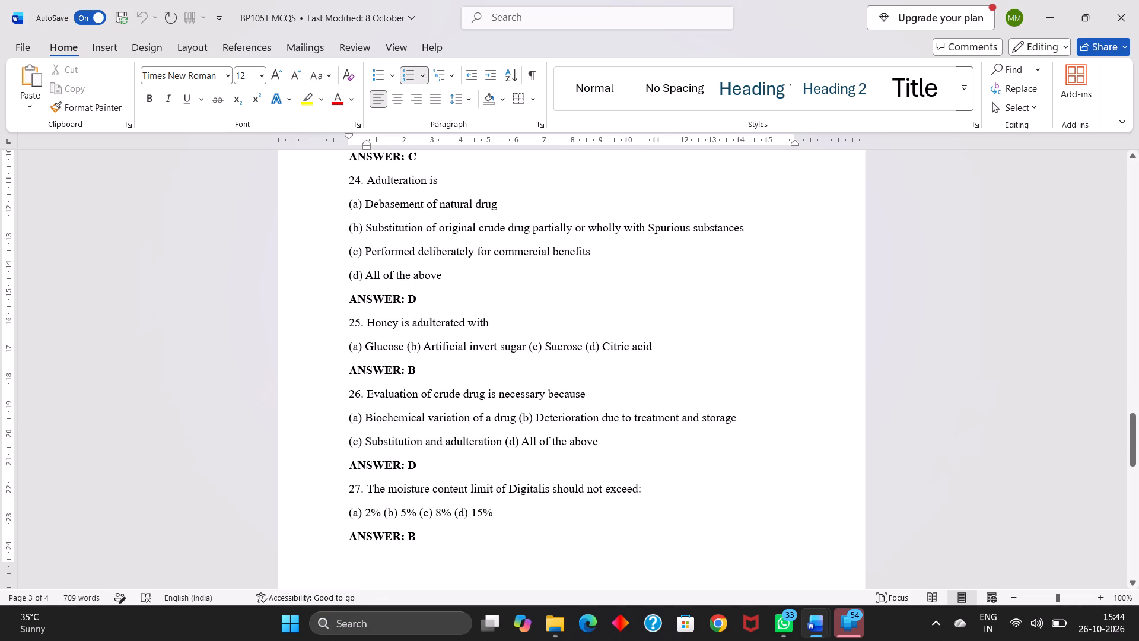
Copy question 26, "Evaluation of crude drug is necessary because", from BP105T MCQS into the Q.1 B question cell of 3 CREDIT POINT.
drag(368, 394, 583, 401)
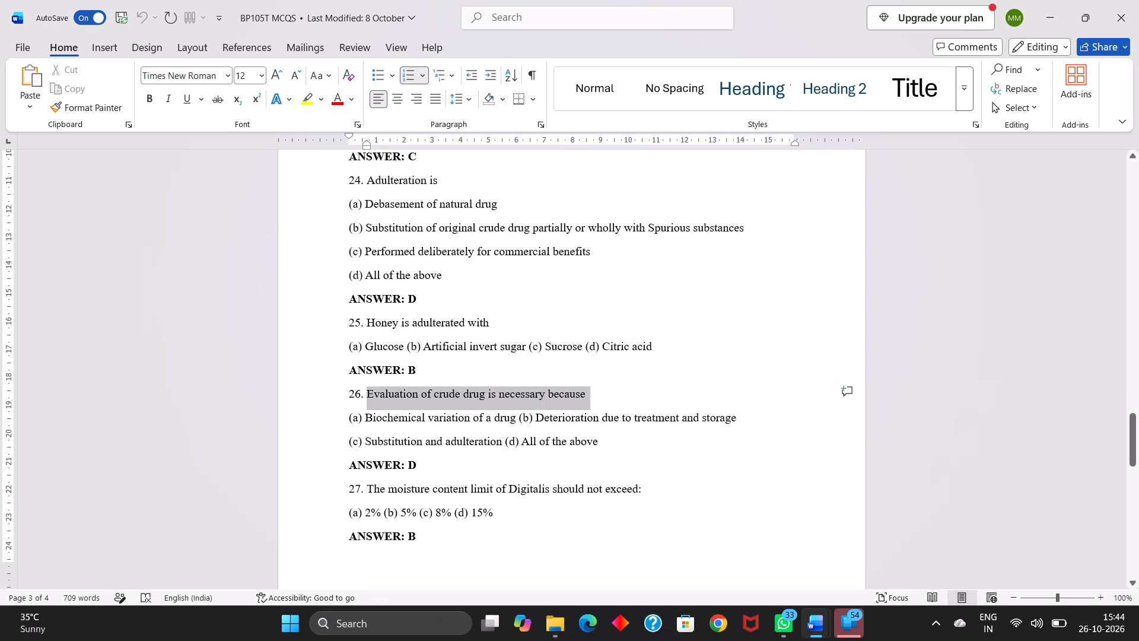
drag(583, 401, 613, 398)
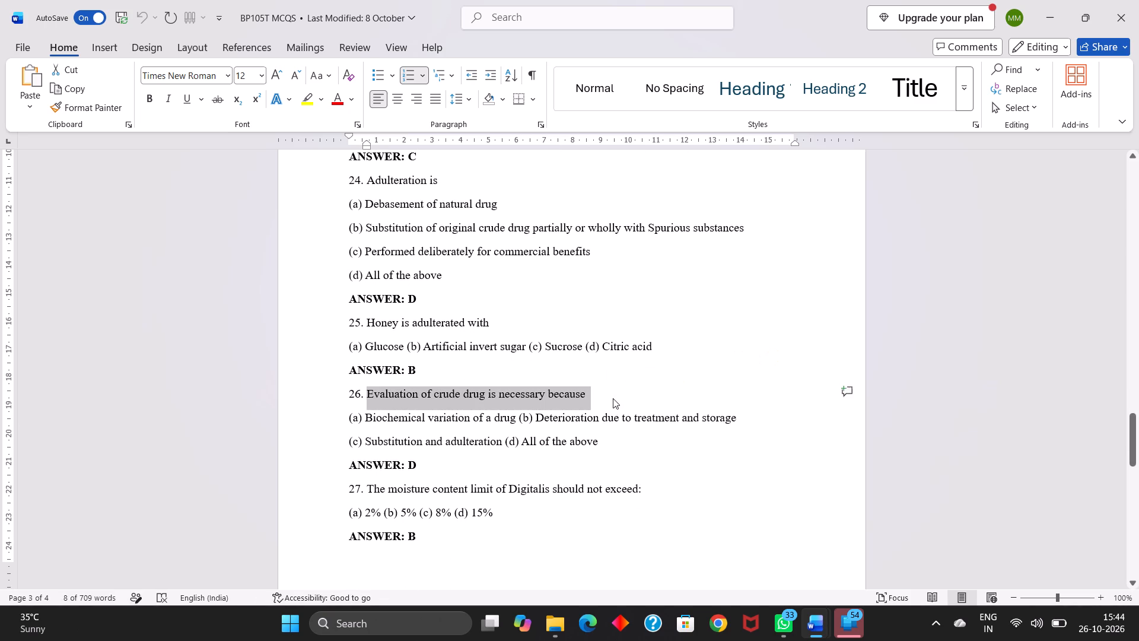
key(ctrl+c)
click(498, 151)
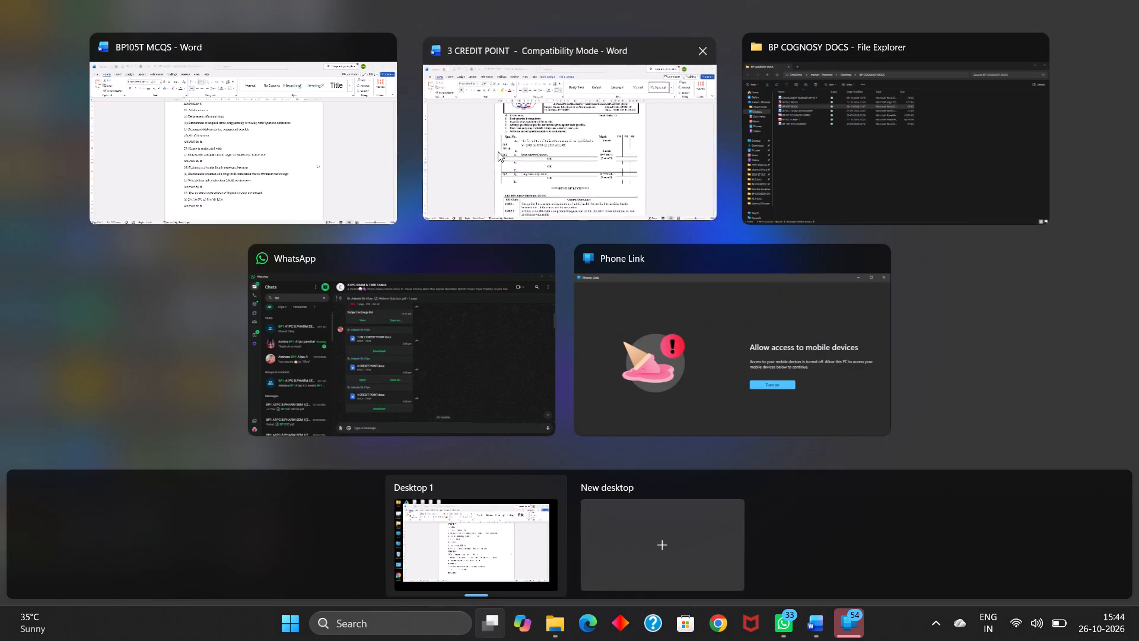
click(411, 337)
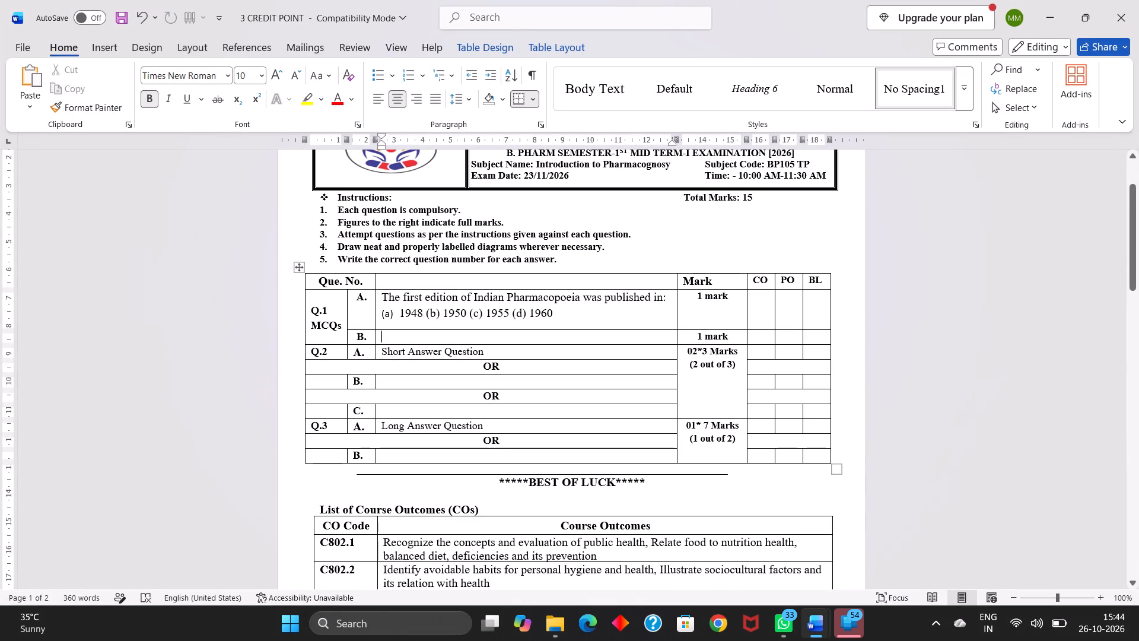
key(ctrl+v)
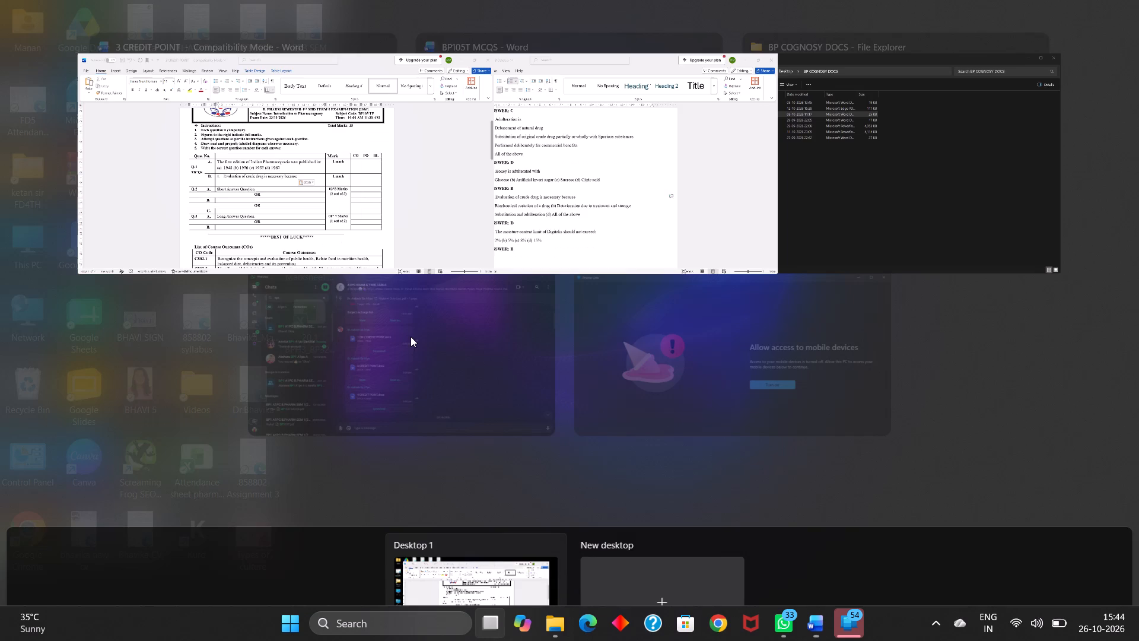
Copy question 26's options (a) to (d) from BP105T MCQS and paste them below the question in the Q.1 B cell.
click(539, 176)
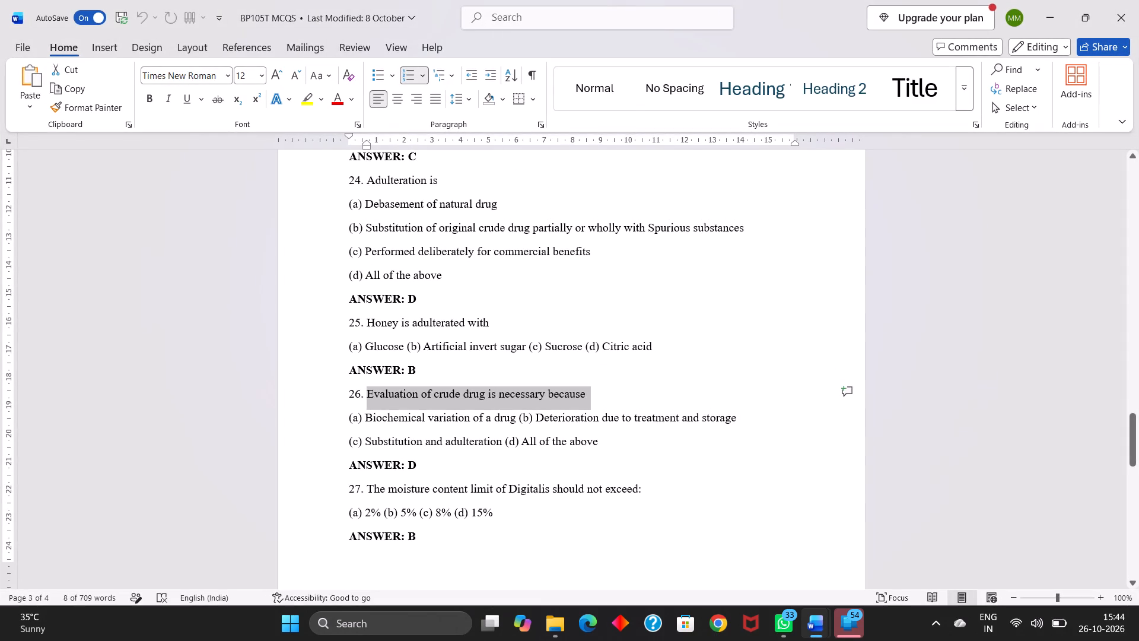
drag(346, 417, 605, 443)
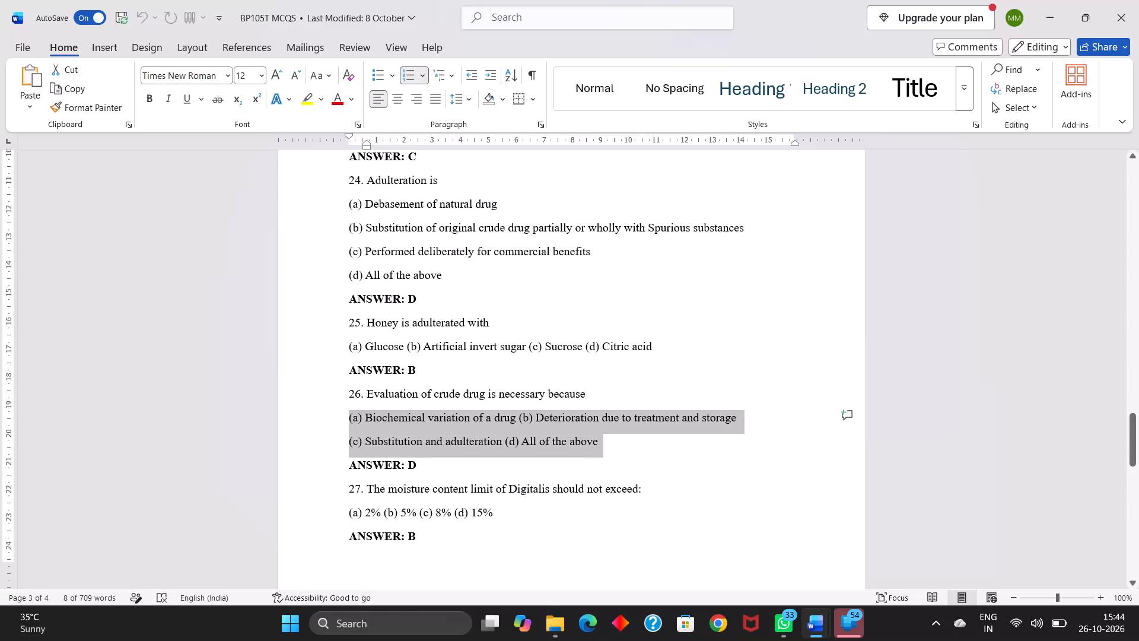
drag(605, 443, 605, 442)
key(ctrl+c)
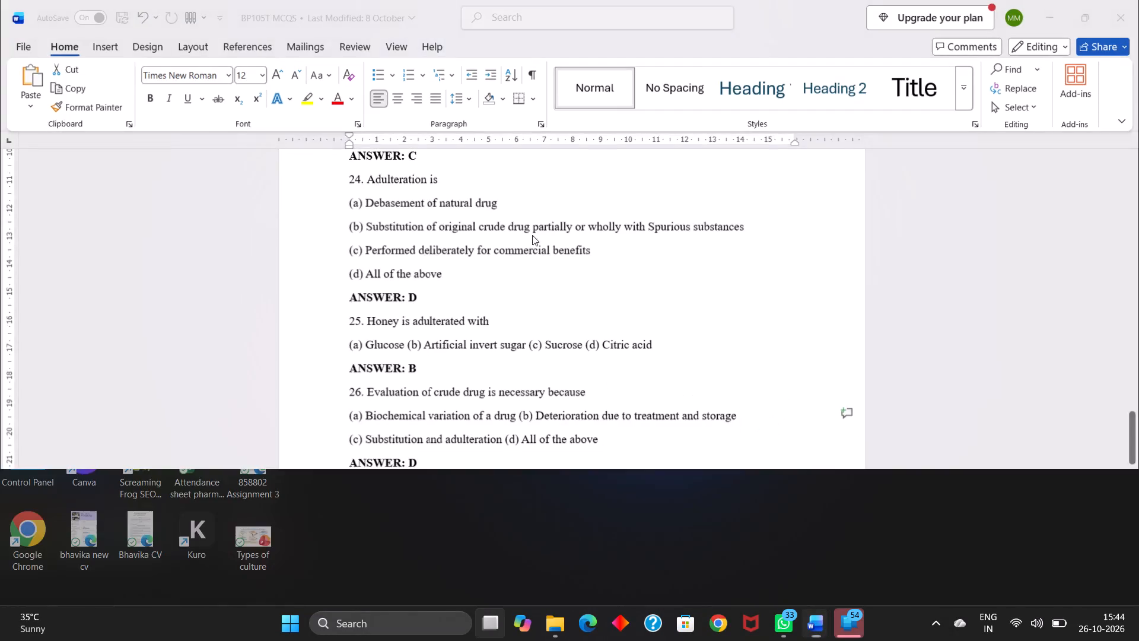
click(535, 167)
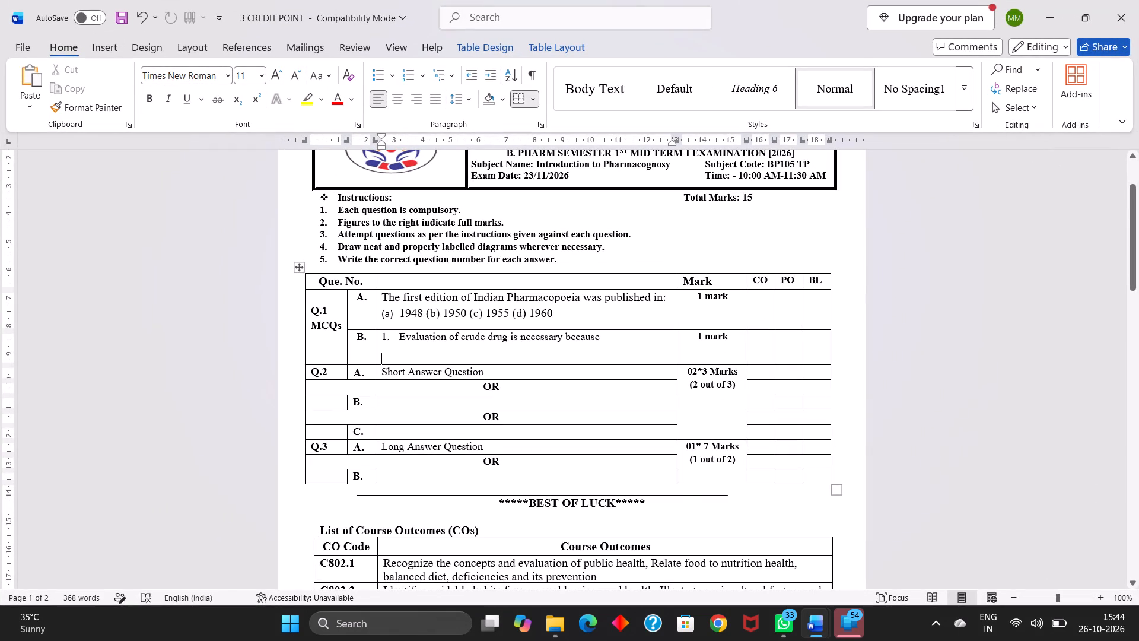
key(ctrl+v)
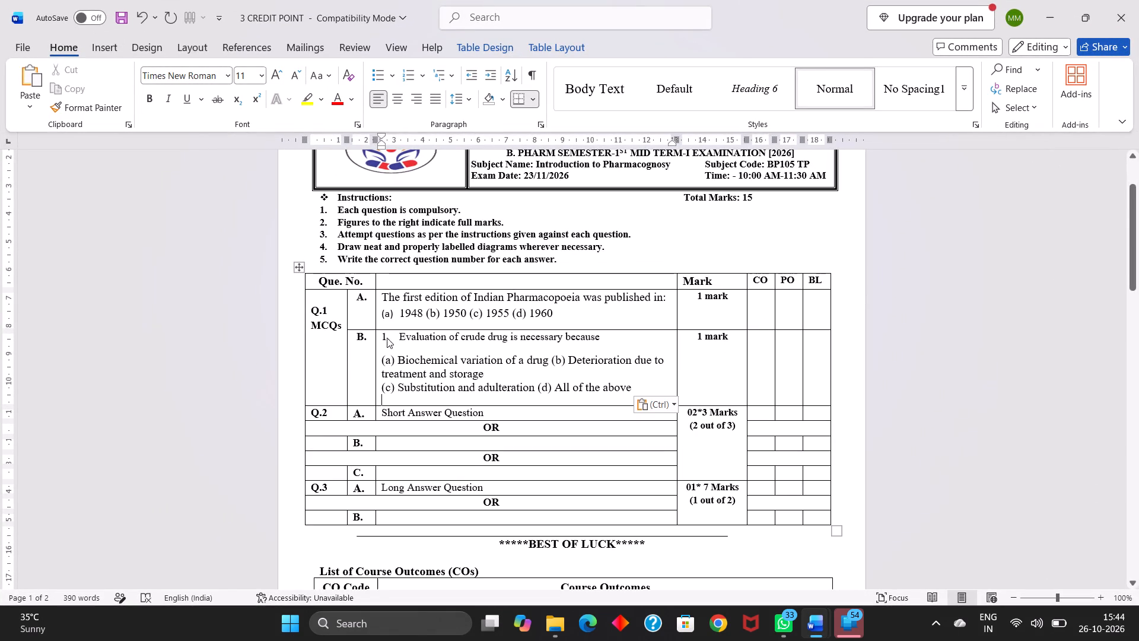
Remove the list number and its indent from the question line in the Q.1 B cell.
click(397, 337)
key(BackSpace)
key(BackSpace)
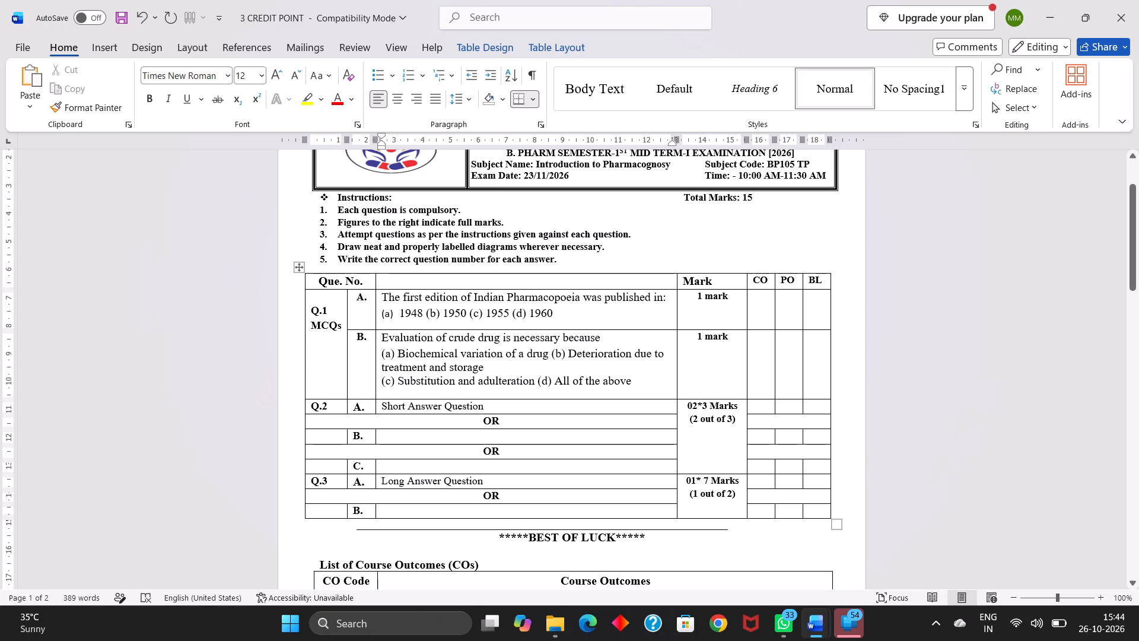
Join the option (c) line in the Q.1 B cell to the end of option (b), separated by a space.
click(381, 381)
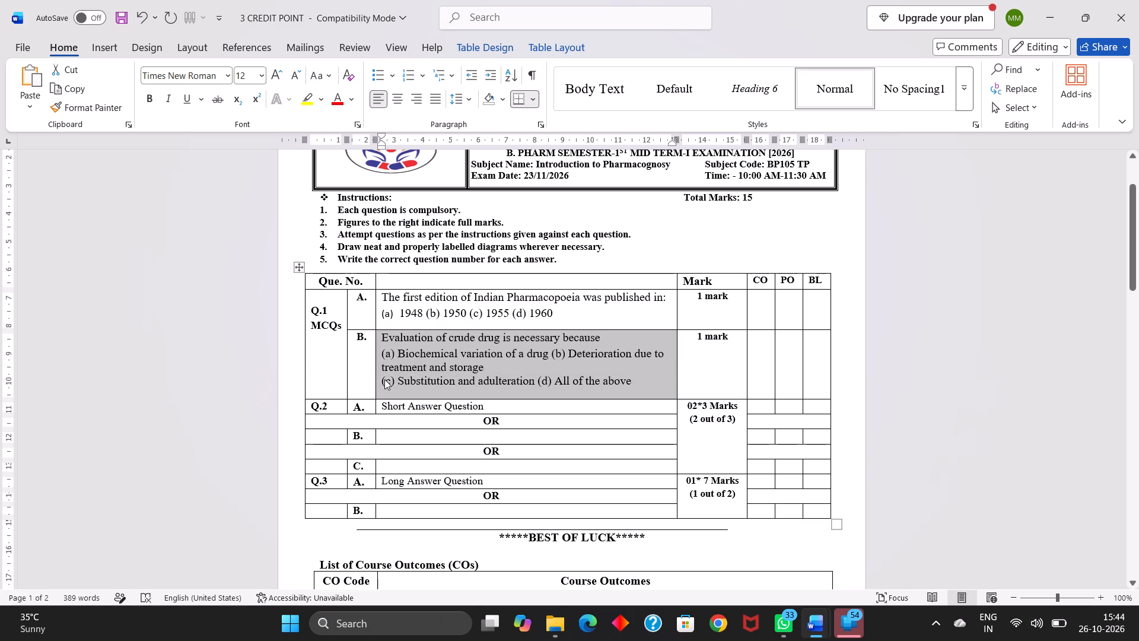
click(384, 379)
click(382, 380)
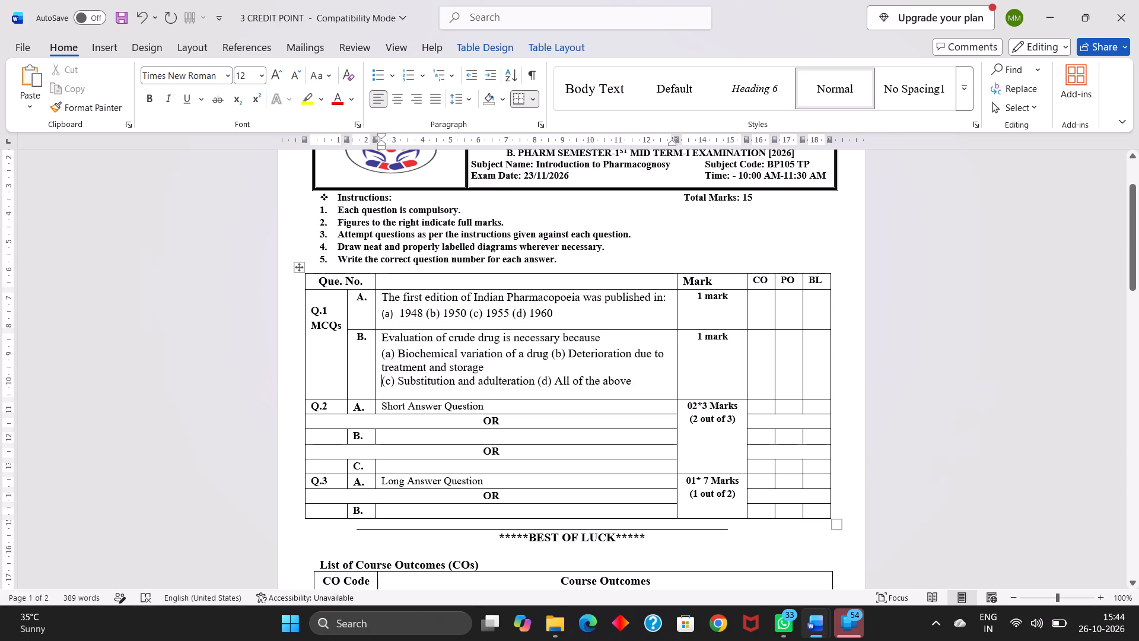
key(BackSpace)
key(BackSpace)
key(space)
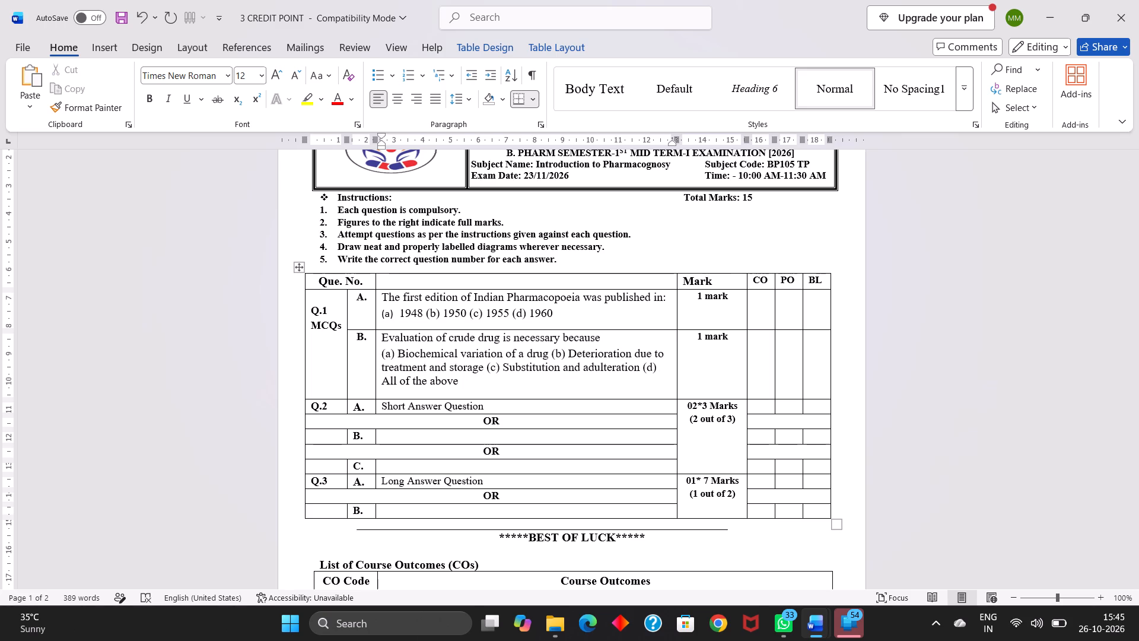
Move option (d) "All of the above" onto its own line in the Q.1 B cell.
click(641, 369)
key(backslash)
key(Return)
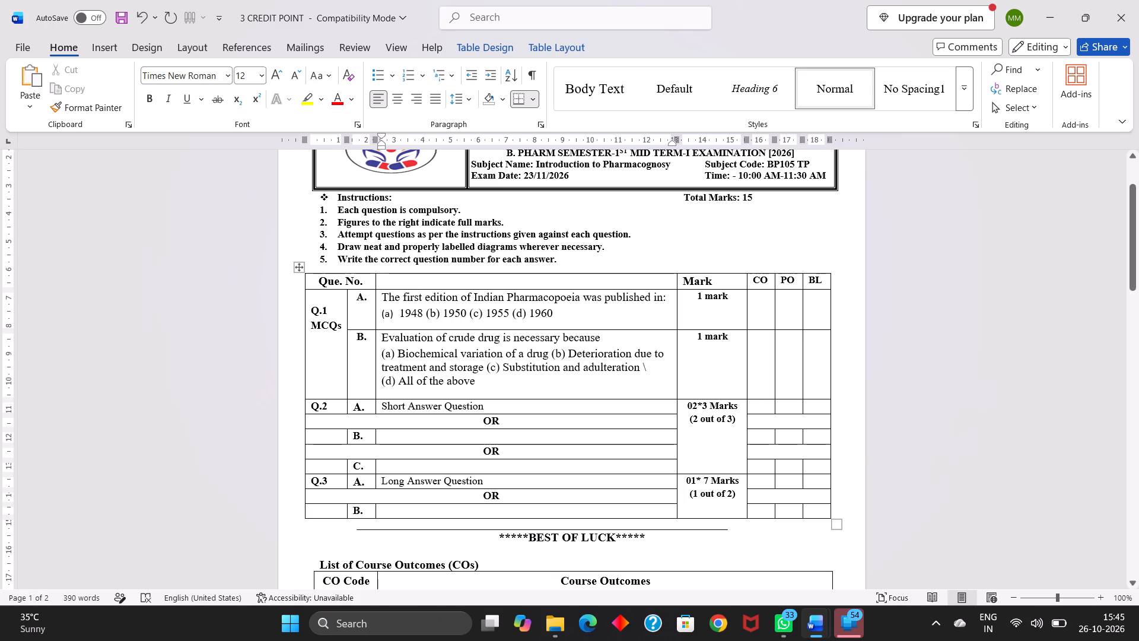
Delete the empty line below option (d) at the end of the Q.1 B cell.
drag(427, 399, 429, 388)
click(429, 391)
key(BackSpace)
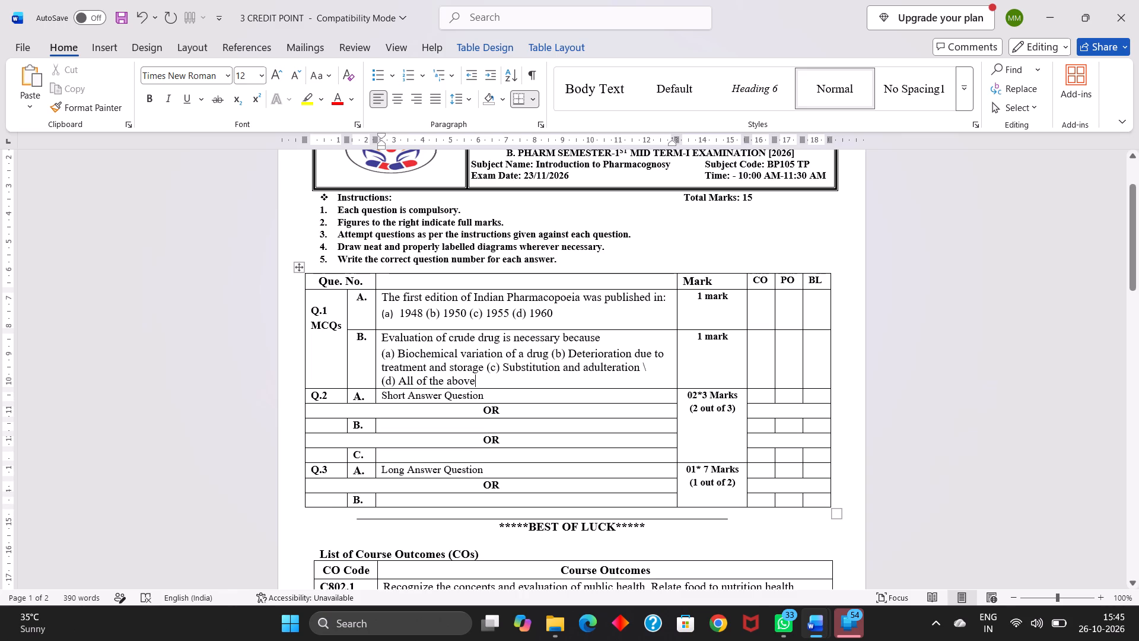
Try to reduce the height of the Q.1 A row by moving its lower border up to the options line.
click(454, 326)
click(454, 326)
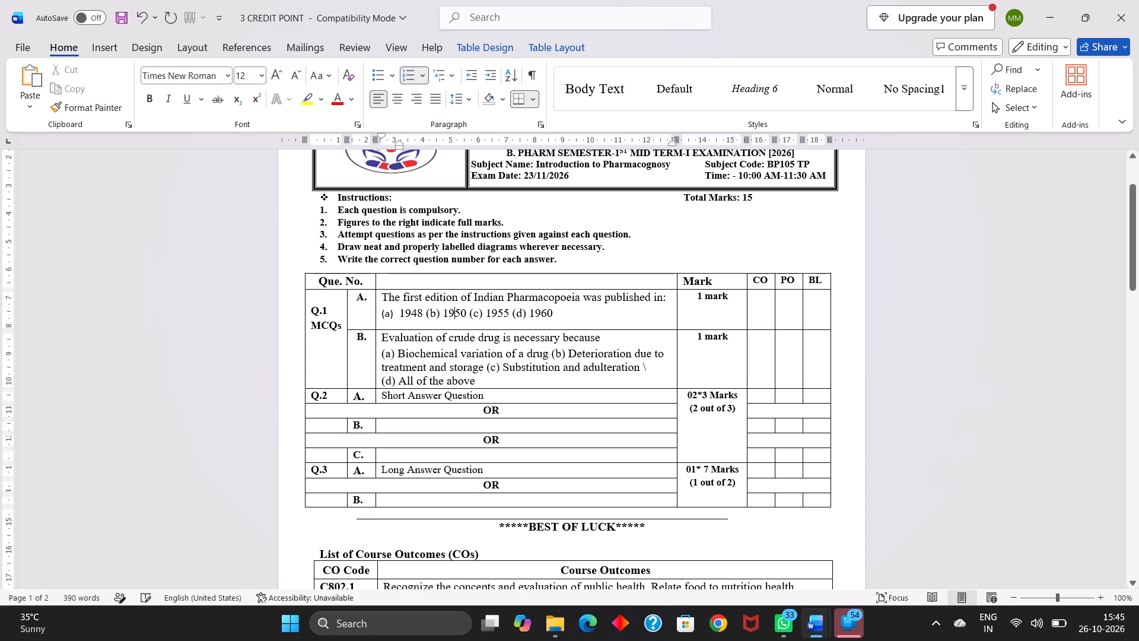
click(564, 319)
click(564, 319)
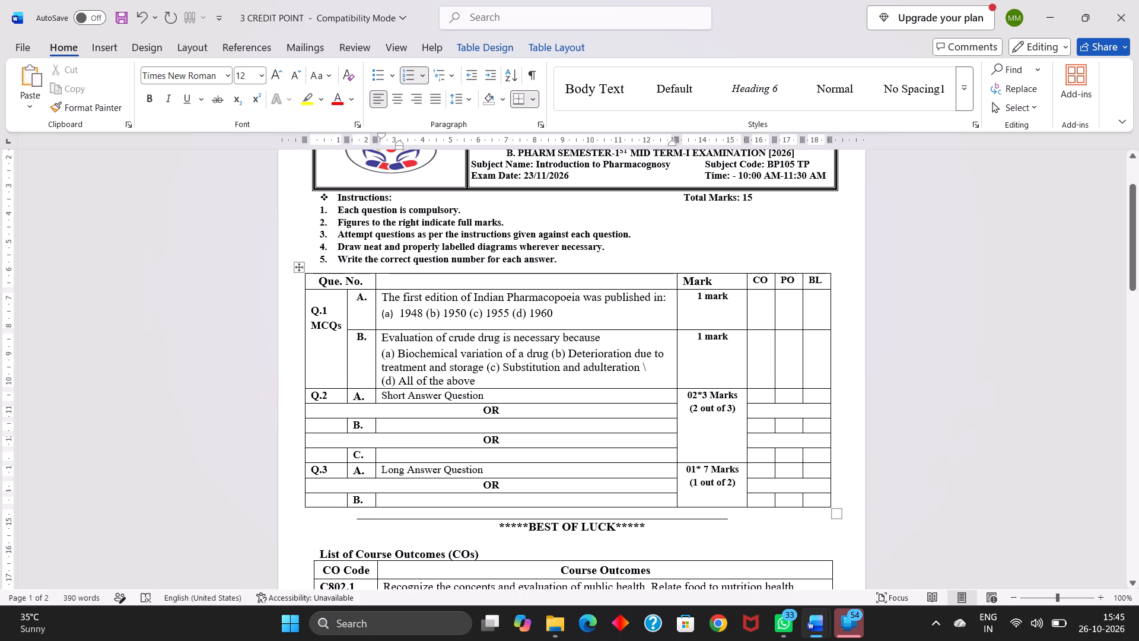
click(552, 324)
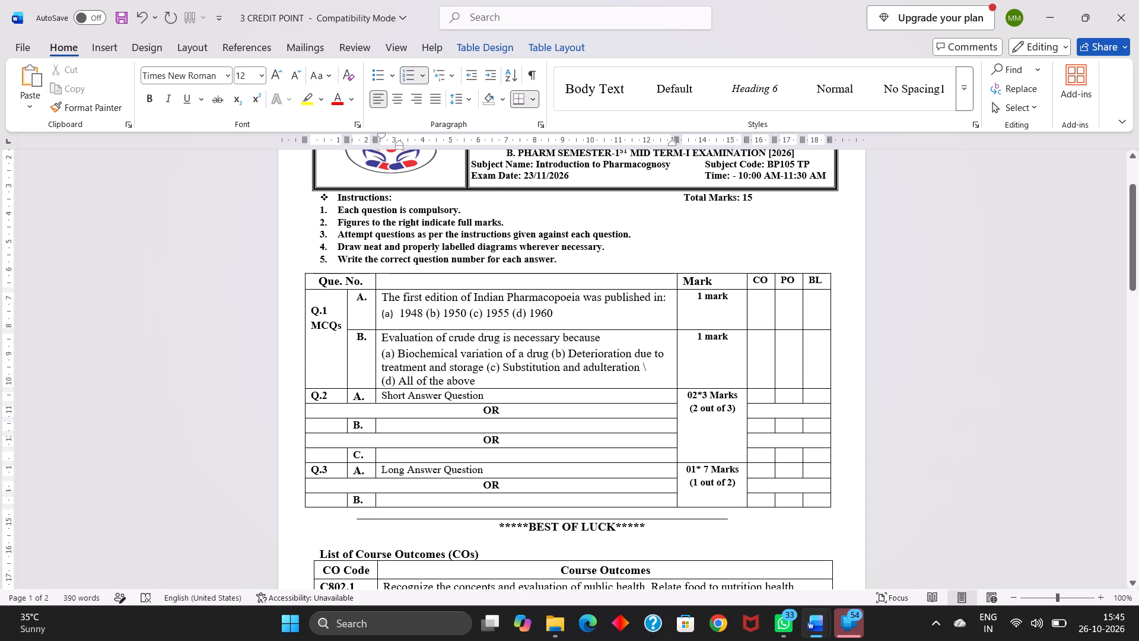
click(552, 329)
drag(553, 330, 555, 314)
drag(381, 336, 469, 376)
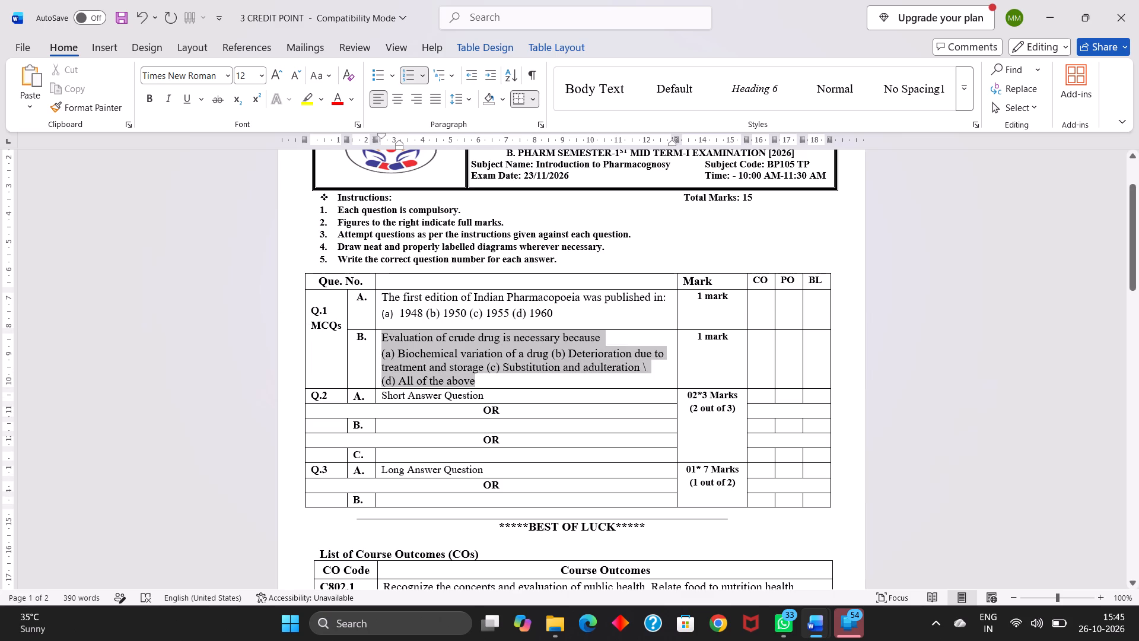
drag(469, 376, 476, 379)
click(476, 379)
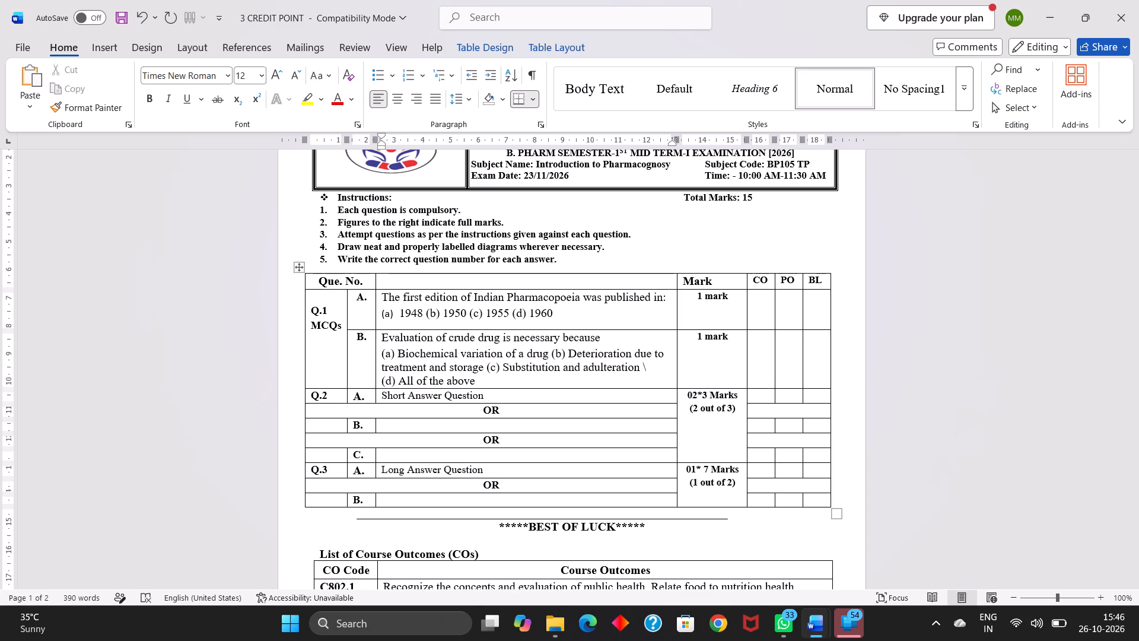
Enter CO1 in the CO cell of question Q.1 A.
click(758, 306)
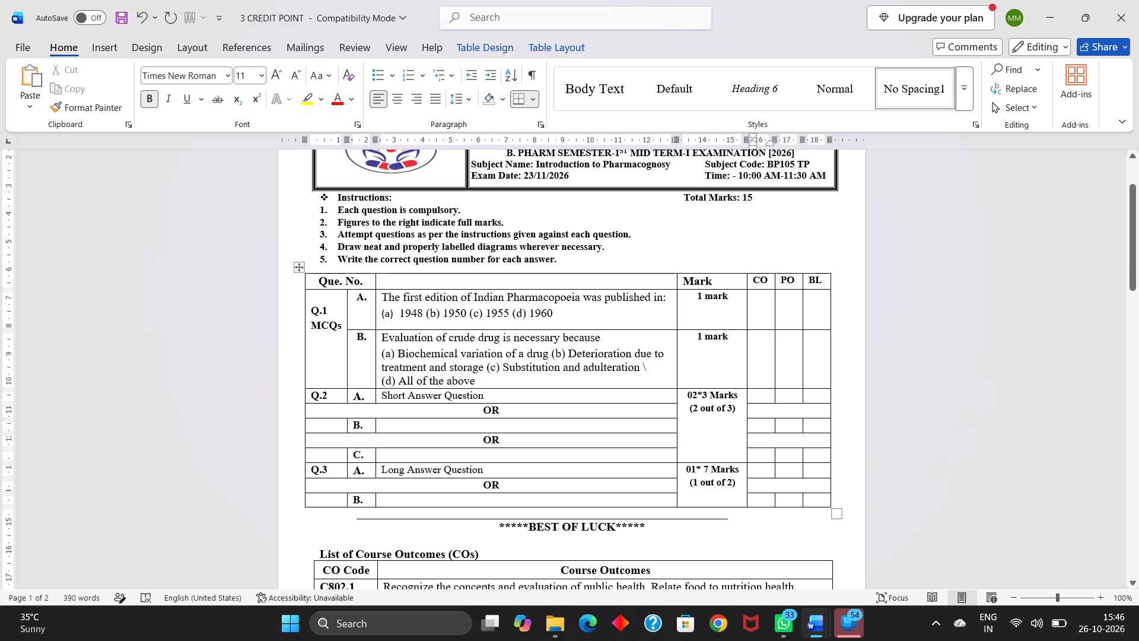
text(CO1)
Adjust the table's column widths: narrow the Mark column and widen the CO and PO columns so each entry fits on one line.
drag(775, 309, 781, 308)
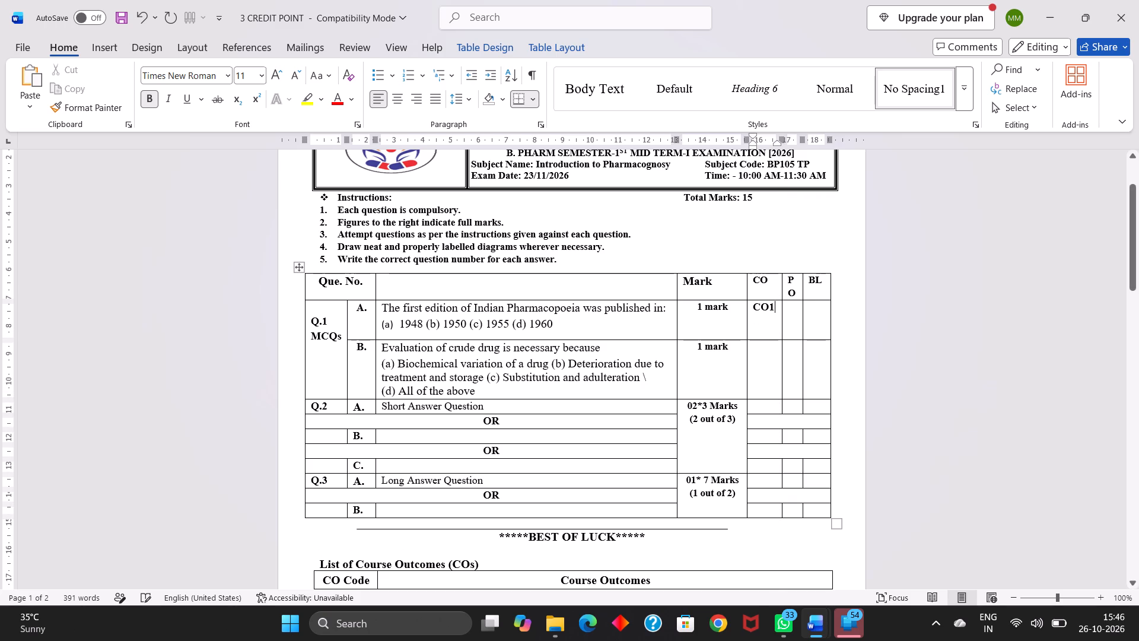
click(759, 357)
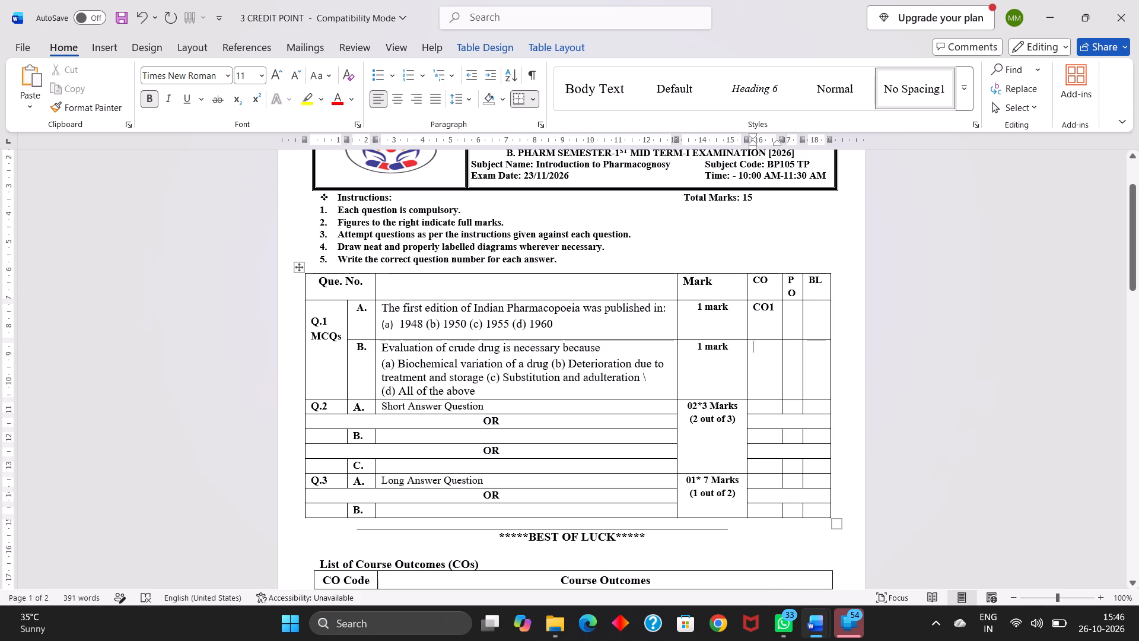
click(747, 289)
drag(747, 288, 725, 285)
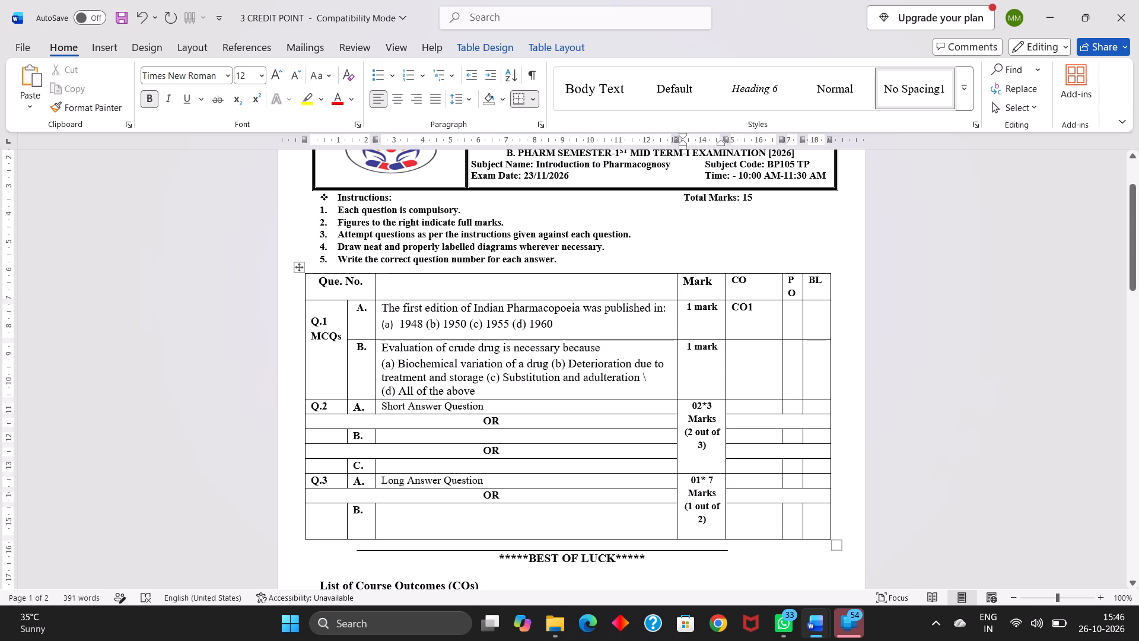
drag(781, 287, 765, 287)
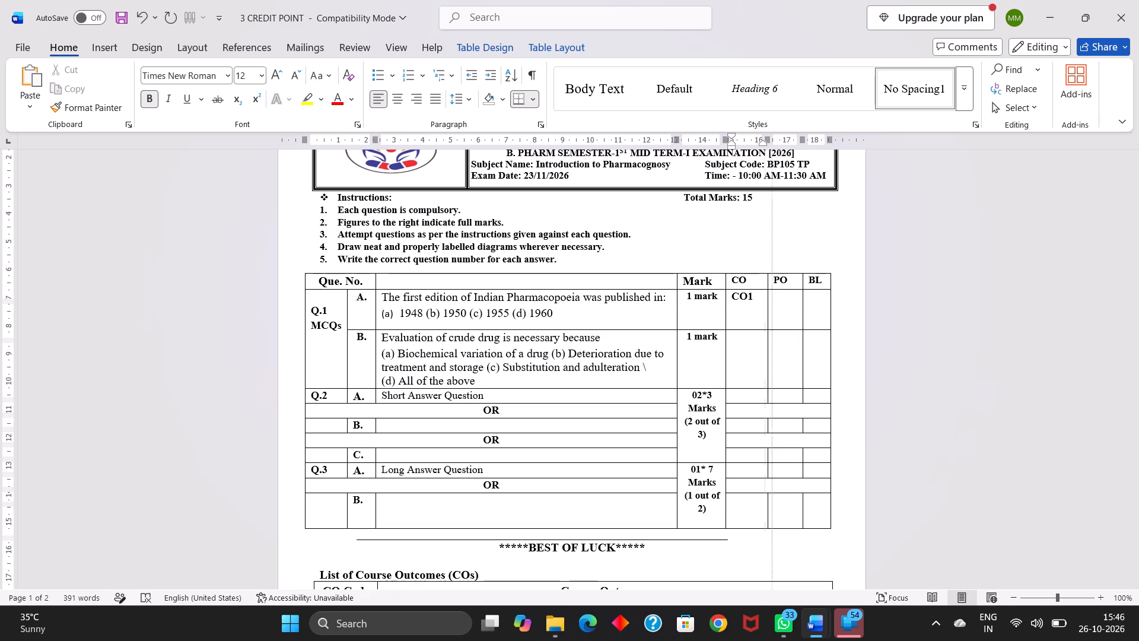
drag(765, 287, 762, 288)
Enter CO3 in the CO cell of question Q.1 B.
click(748, 339)
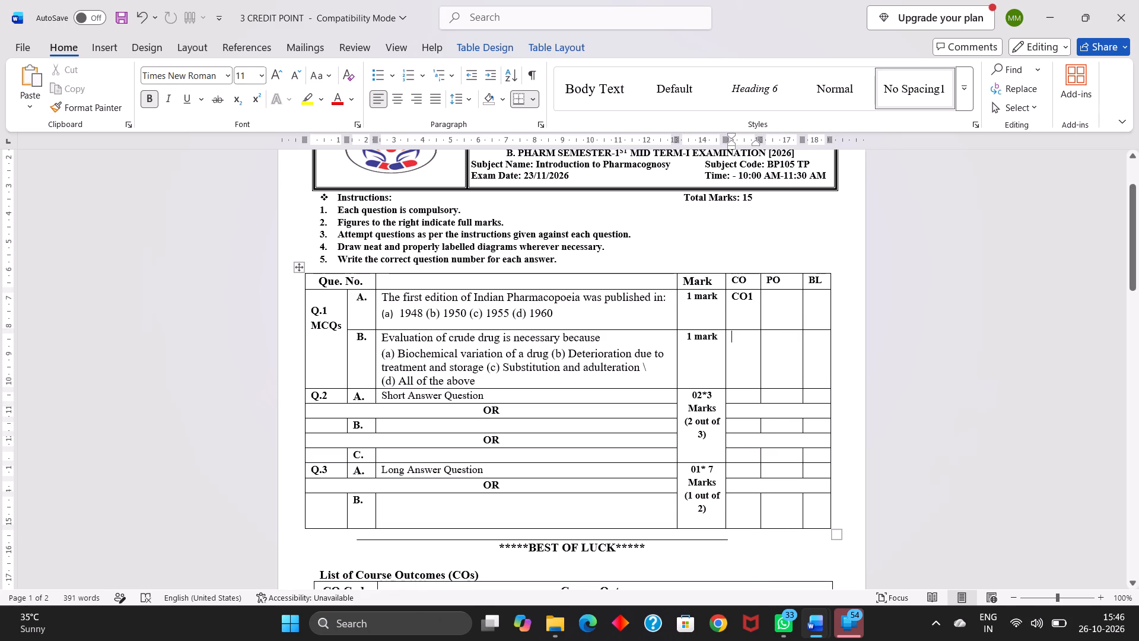
text(CO3)
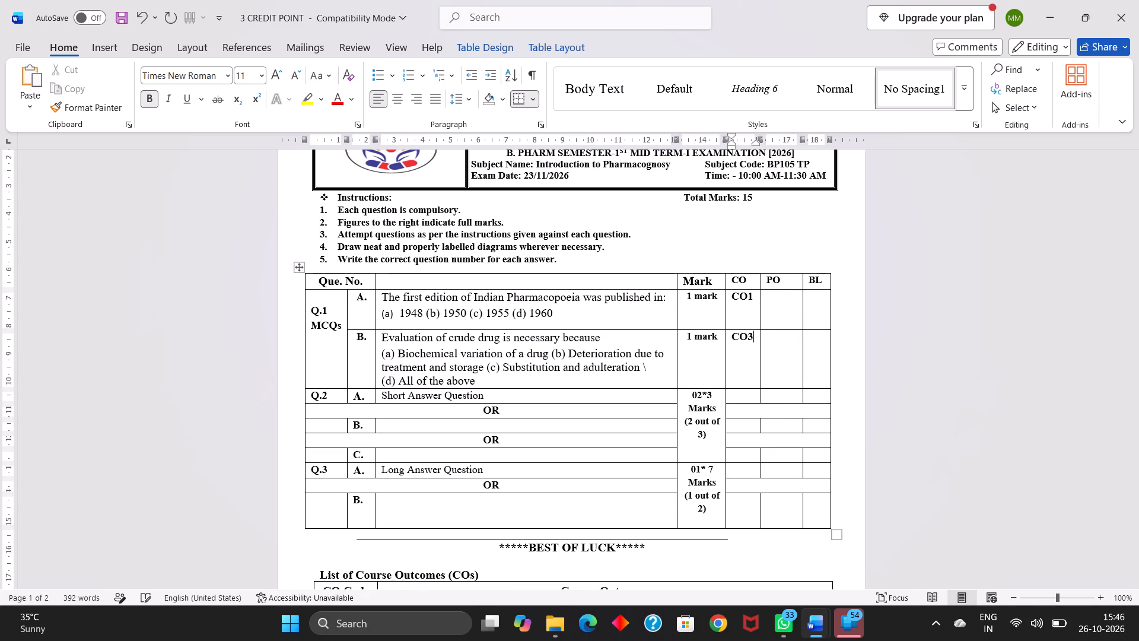
In File Explorer, open the "9. lession planning theory" document from 2026-27 CLG > BP105TP, check its topic and CO table, and close it.
scroll(758, 400, down, 1)
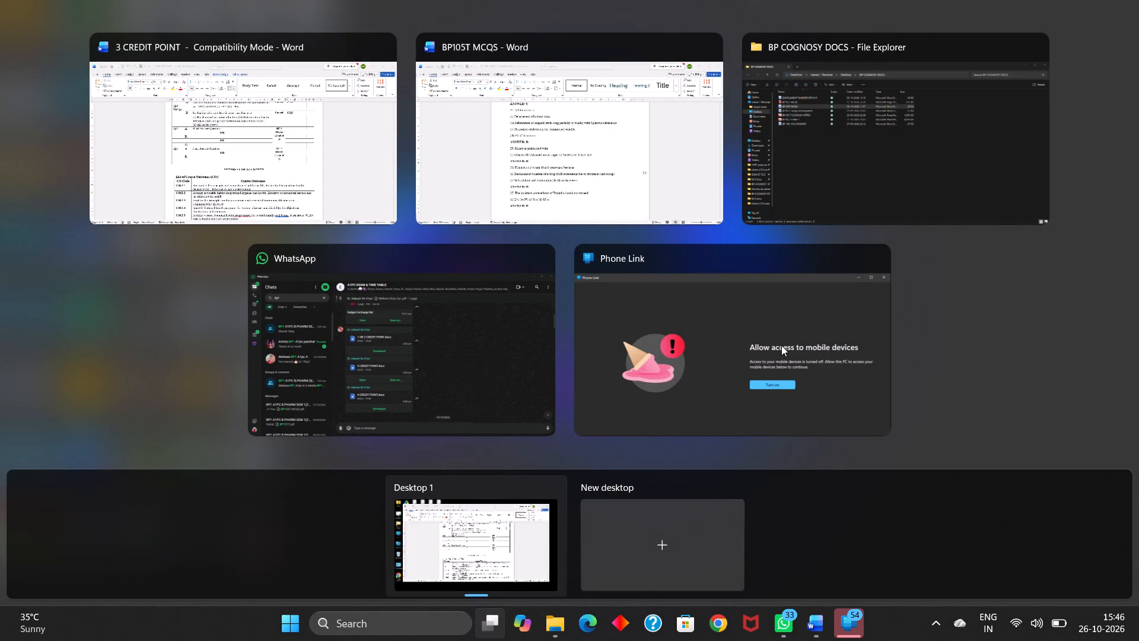
click(792, 123)
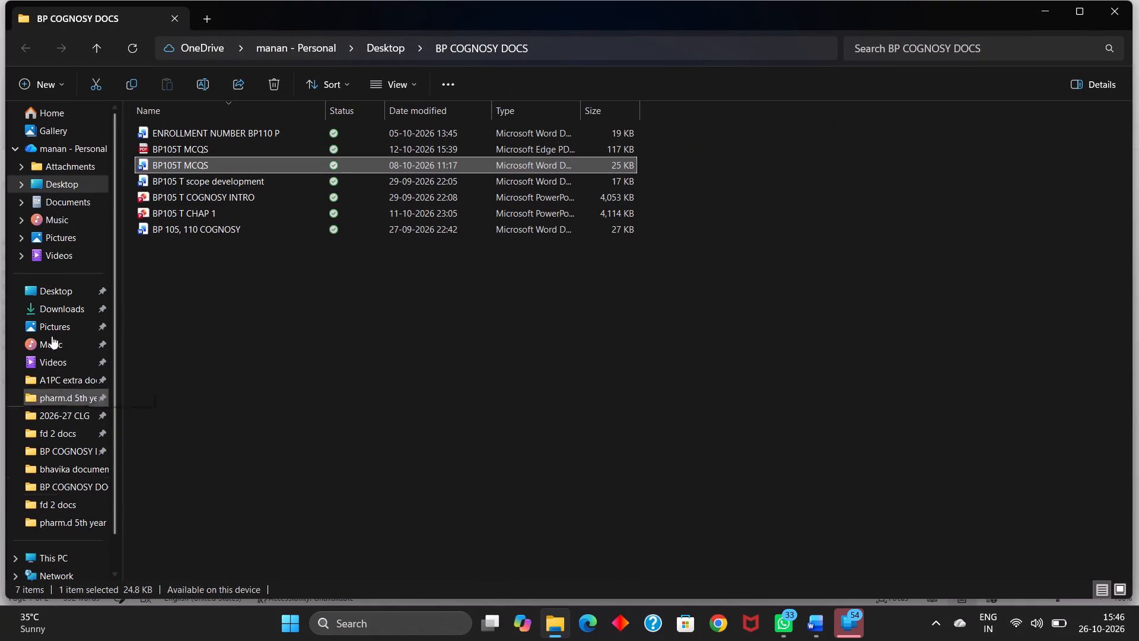
click(72, 410)
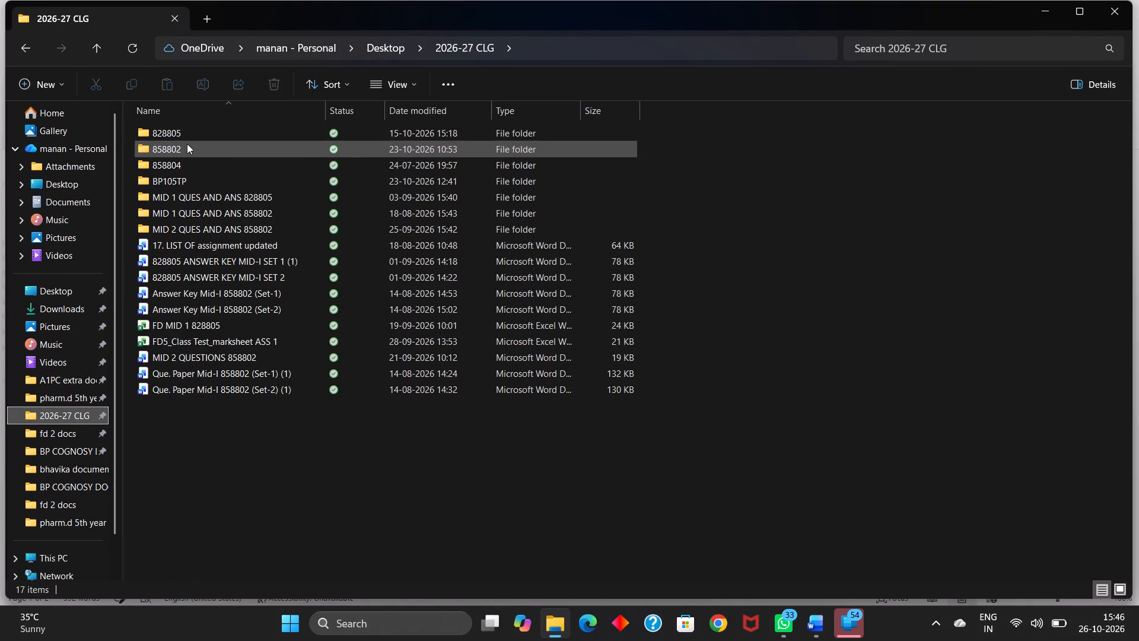
double_click(190, 183)
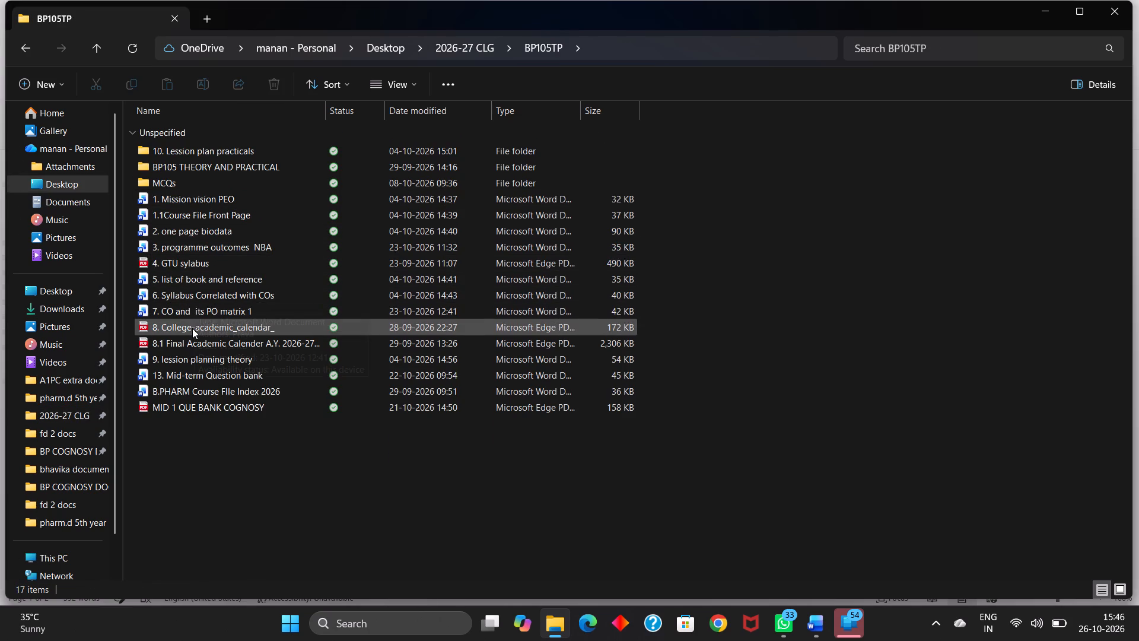
double_click(205, 356)
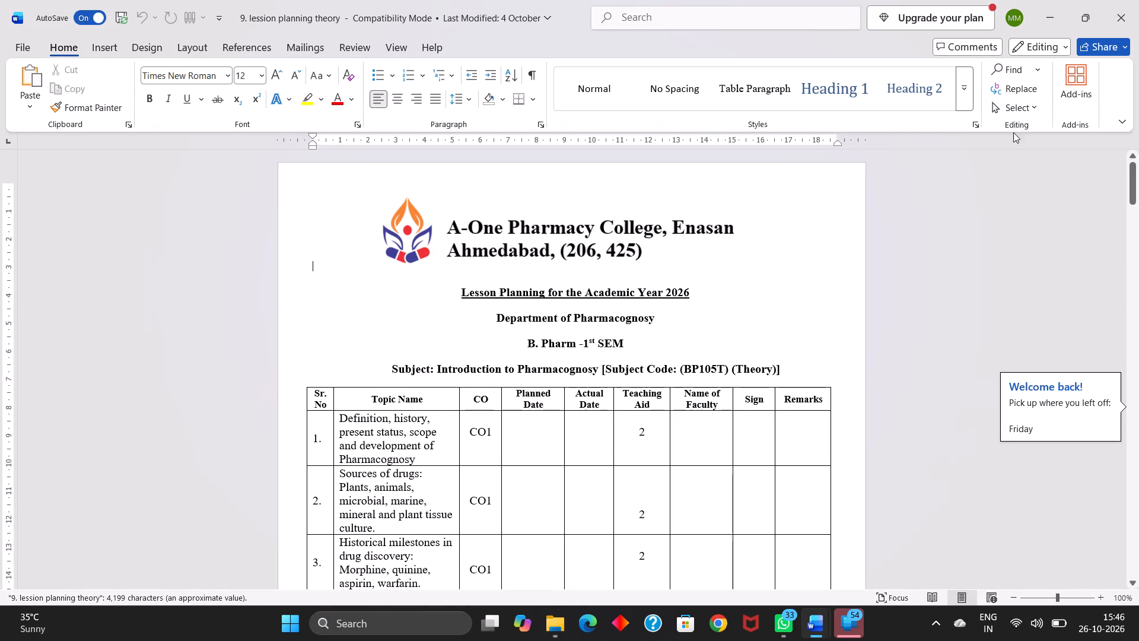
click(1114, 14)
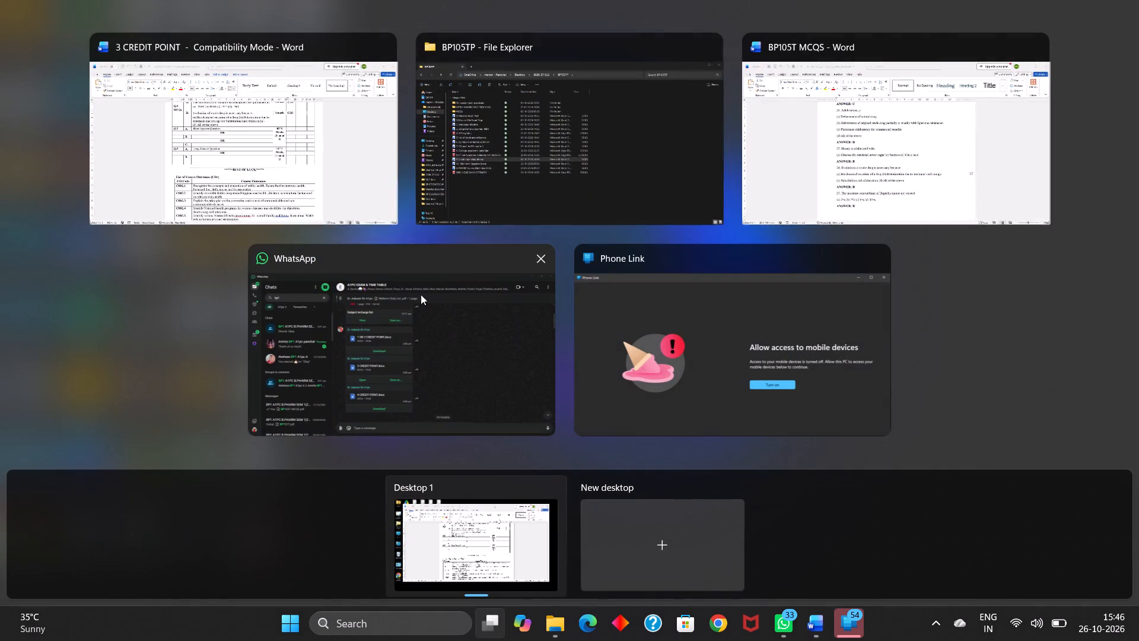
Open the "7. CO and its PO matrix 1" document from the BP105TP folder and examine the POs mapped to each course outcome.
click(584, 129)
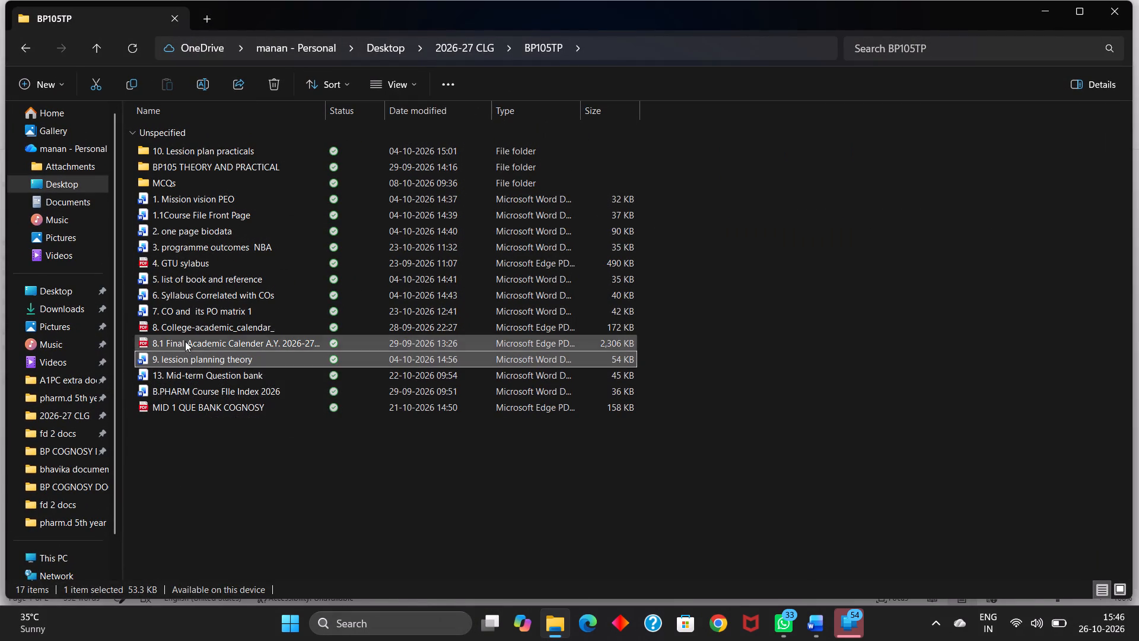
double_click(208, 312)
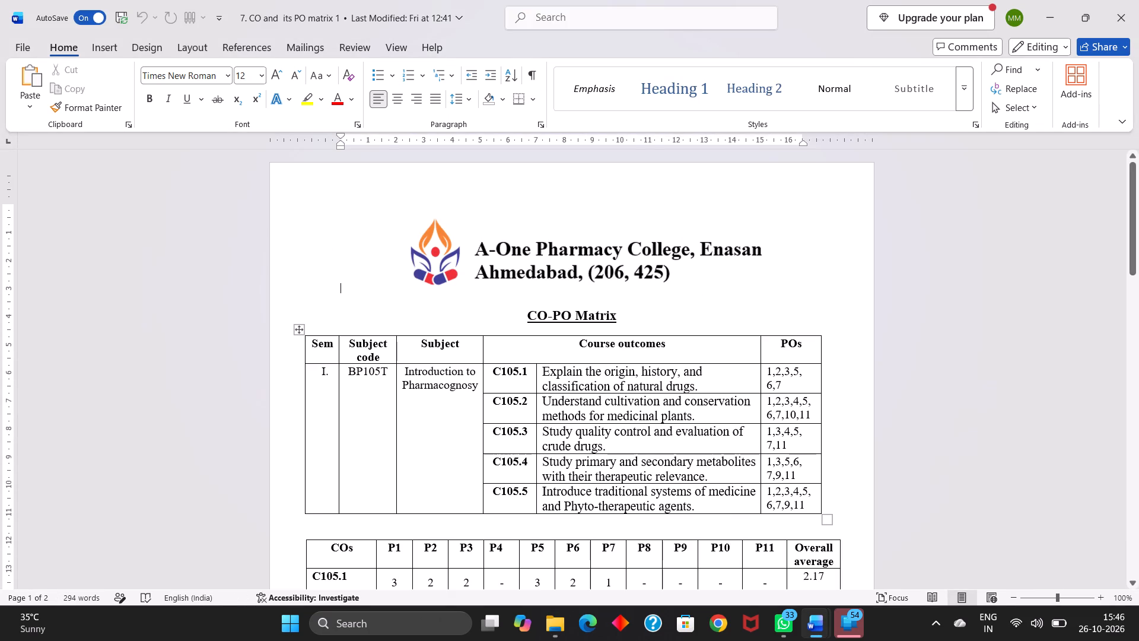
Examine the CO-PO matrix document's correlation table, course outcomes C105.1 to C105.5 and the Program Outcomes list, returning to its first page.
scroll(628, 479, down, 4)
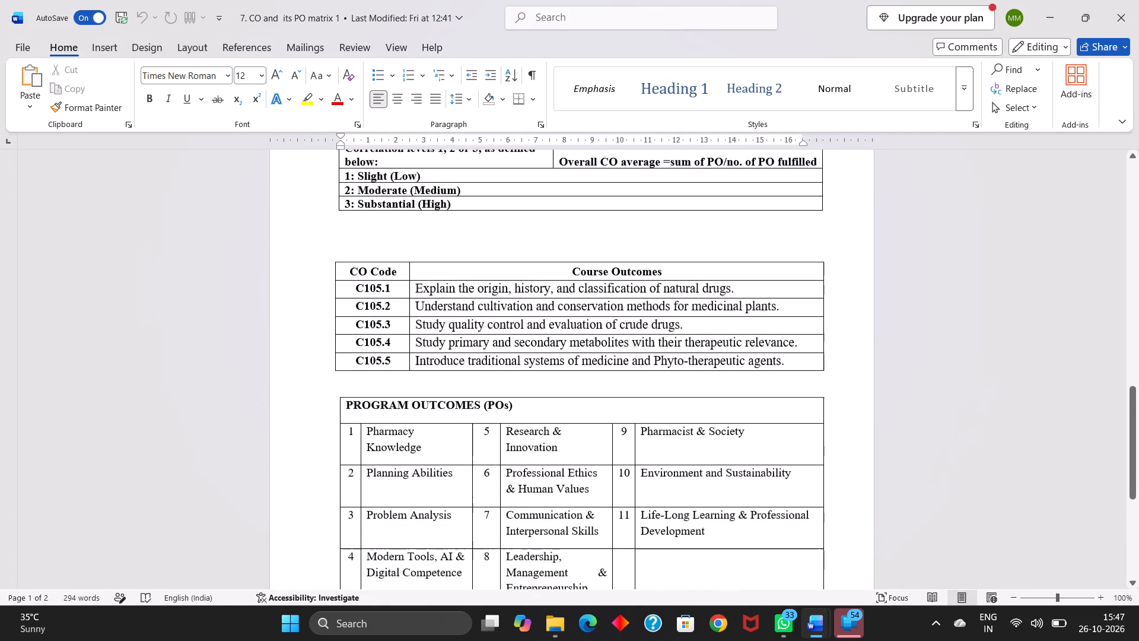
scroll(628, 479, down, 1)
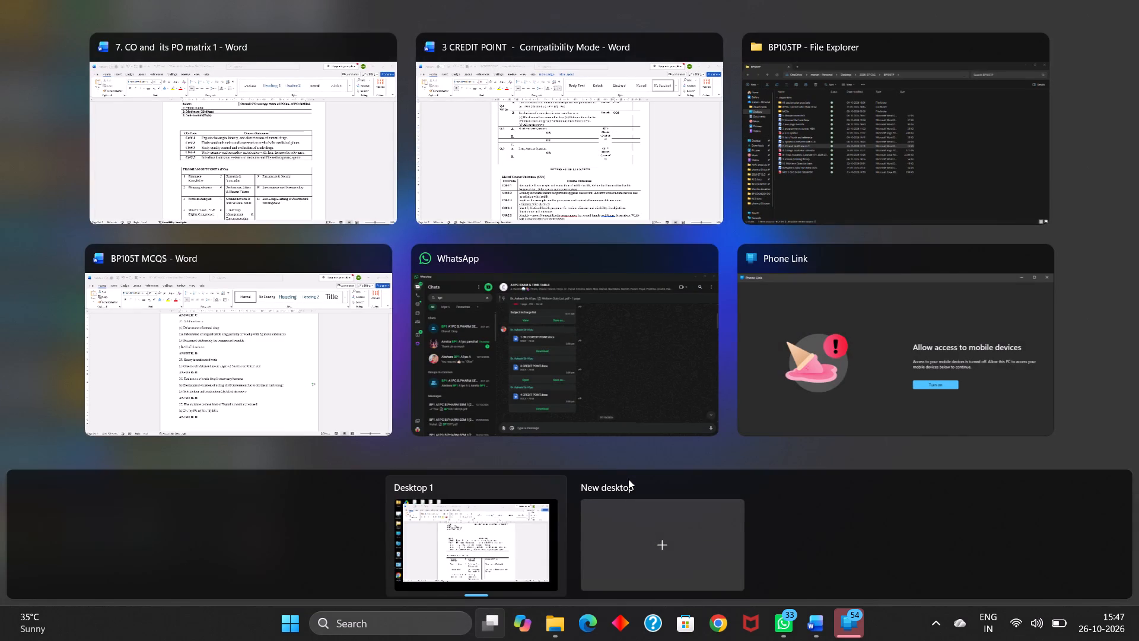
click(356, 182)
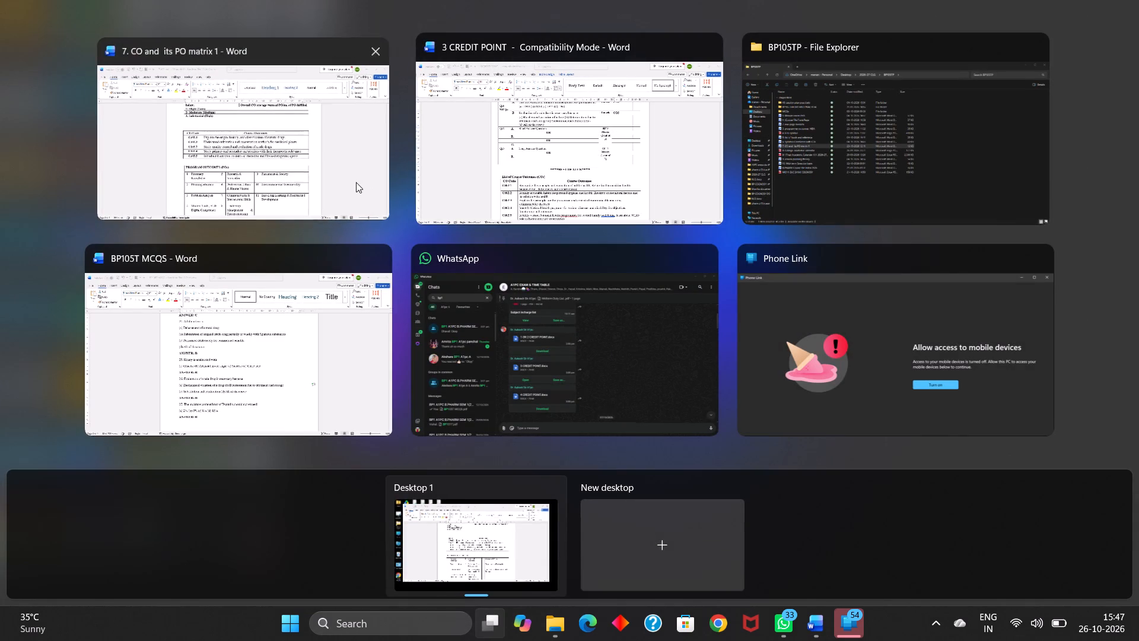
scroll(537, 313, up, 5)
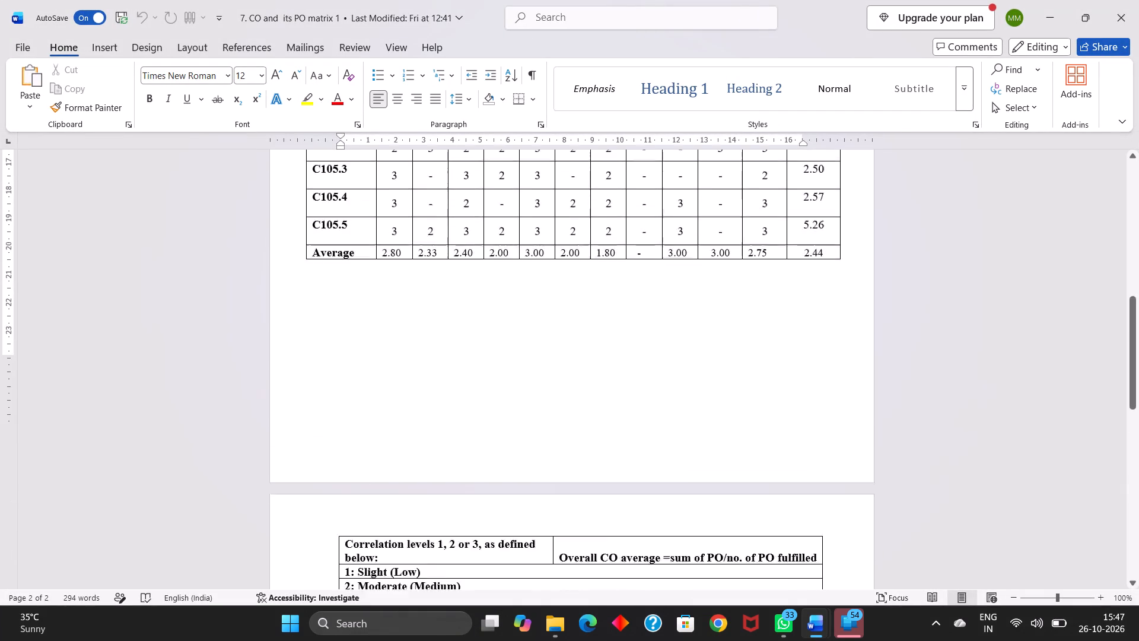
scroll(537, 313, up, 3)
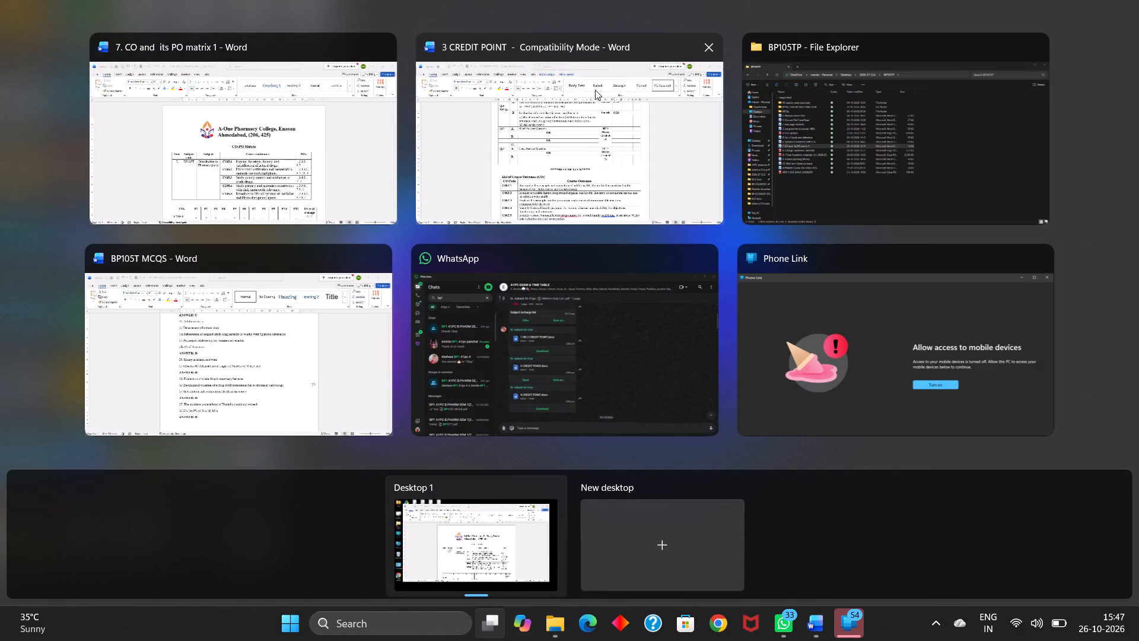
Back in the 3 CREDIT POINT paper, enter 1,2,3,5,6,7 in the PO cell of question Q.1 A.
click(605, 144)
scroll(809, 212, up, 1)
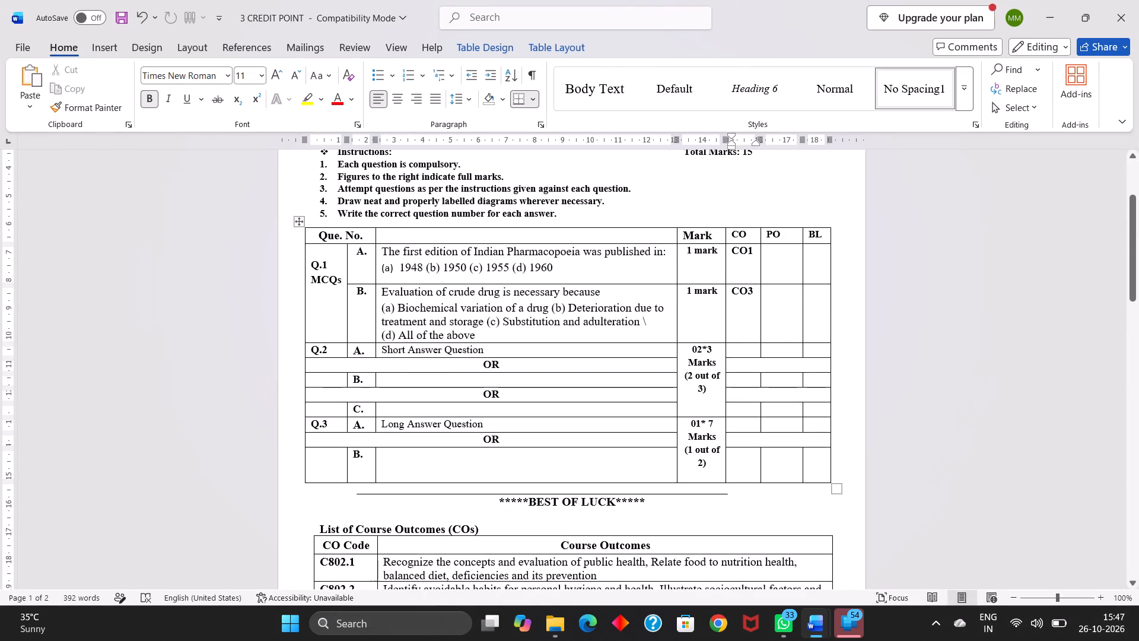
click(775, 250)
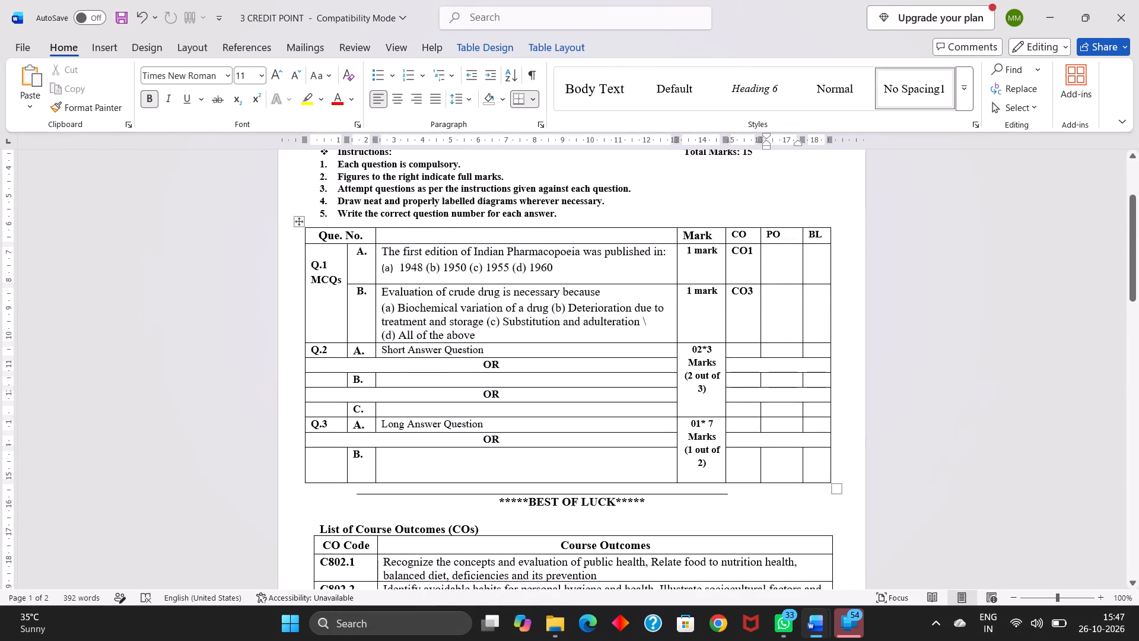
key(1)
text(,2,3,)
text(5,6,)
key(7)
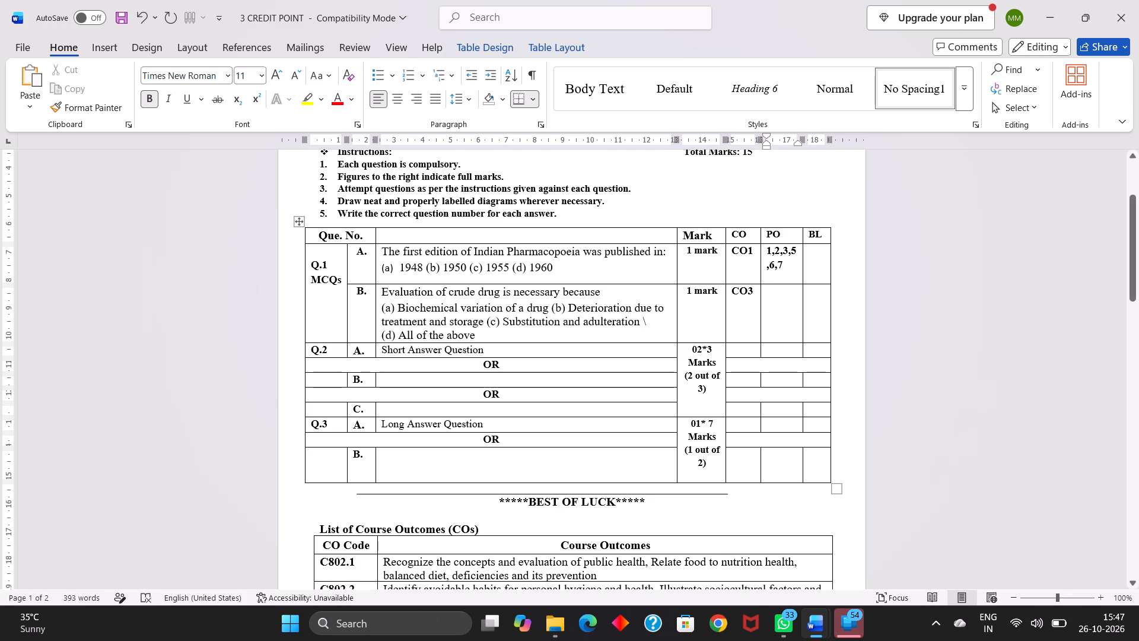
Break the Q.1 A PO entry after "1,2,3," so that 5,6,7 sits on a second line.
click(771, 262)
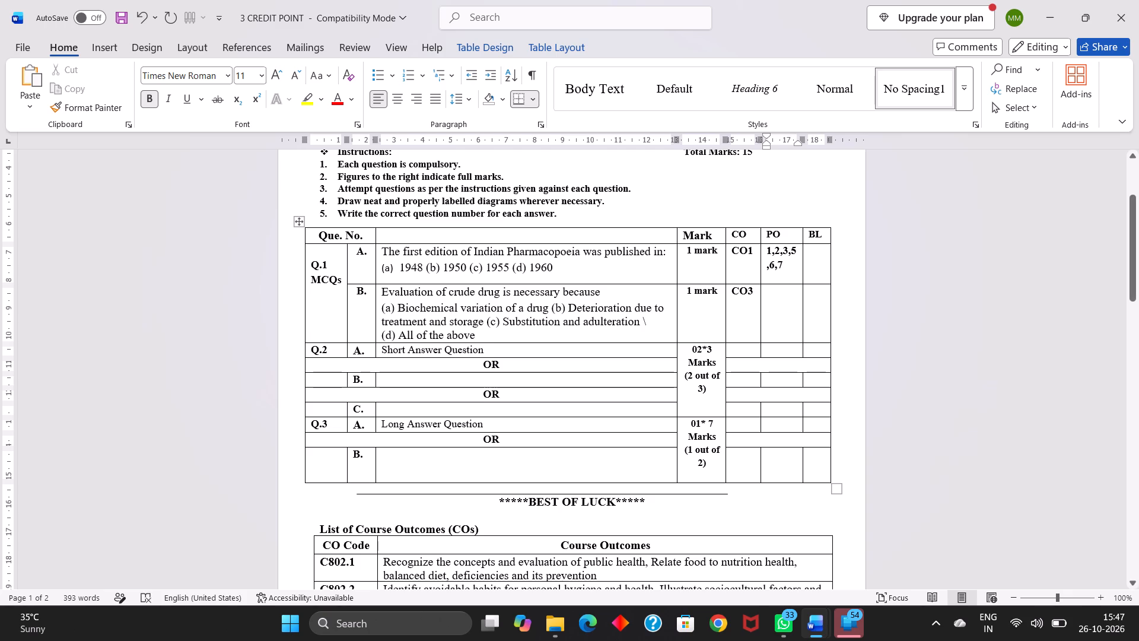
click(791, 252)
key(Return)
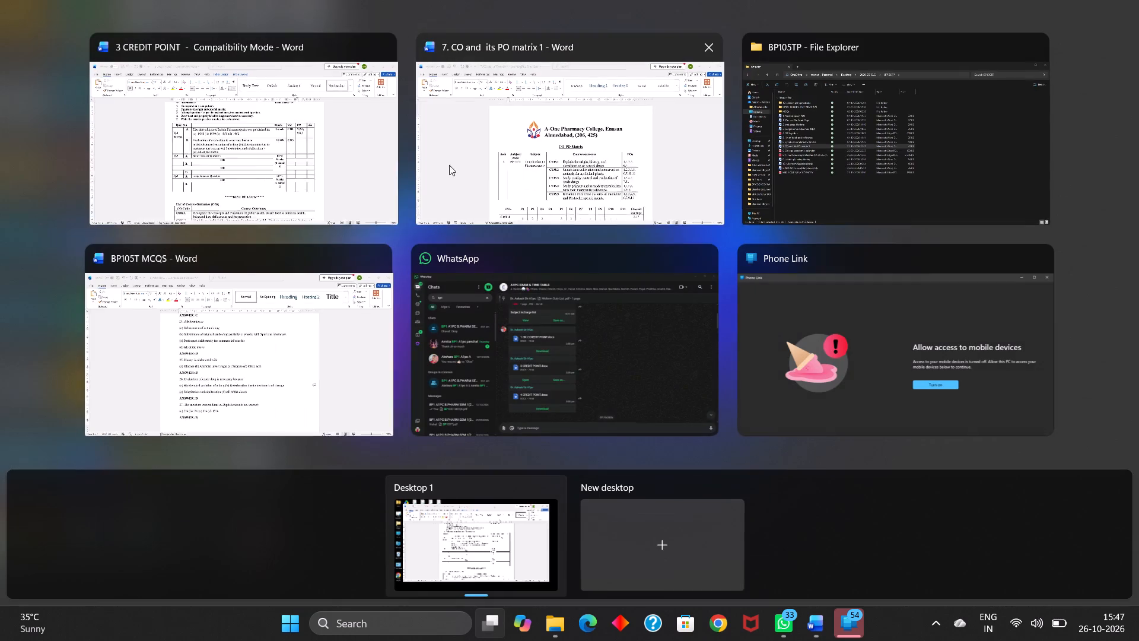
Examine the Course Outcomes, Bloom learning level and Program Outcomes lists below the question table in the 3 CREDIT POINT paper.
click(317, 128)
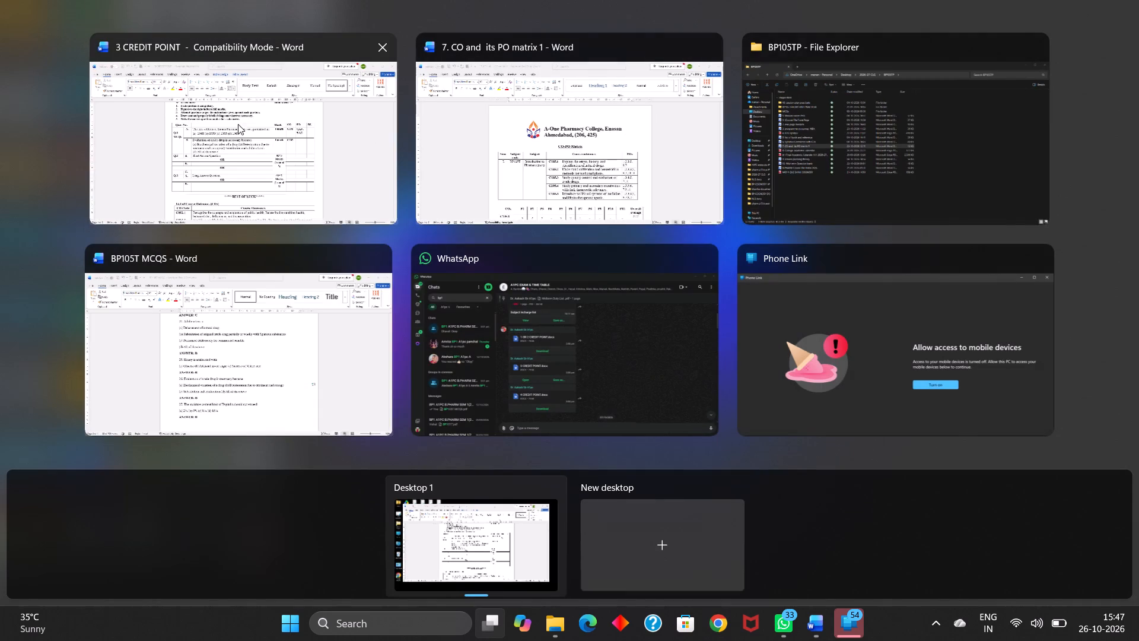
click(211, 132)
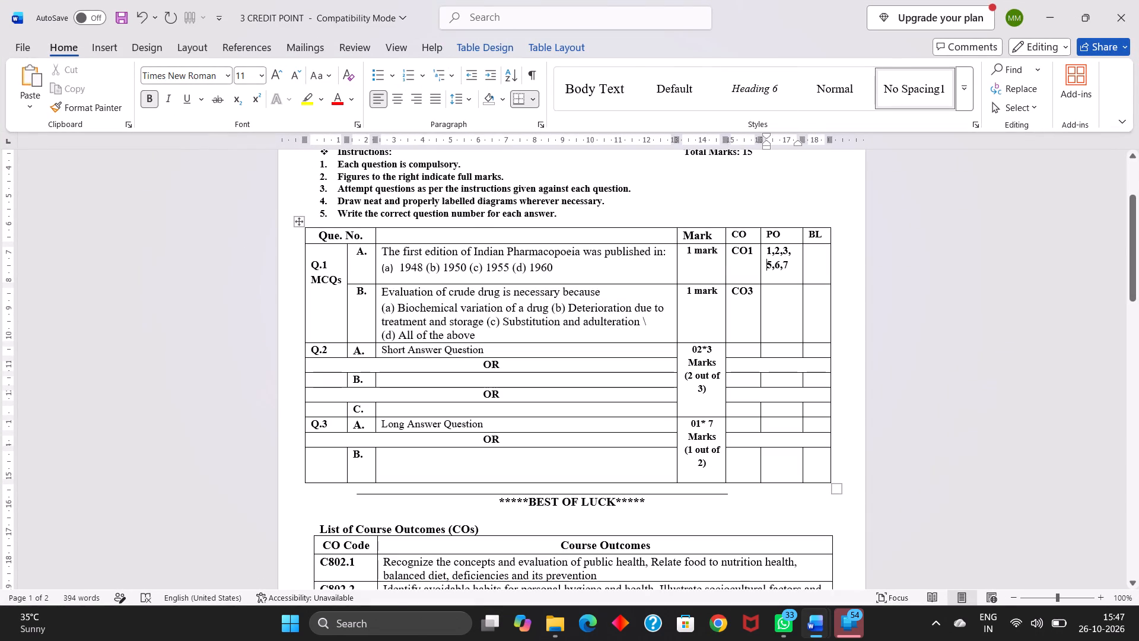
scroll(725, 385, down, 2)
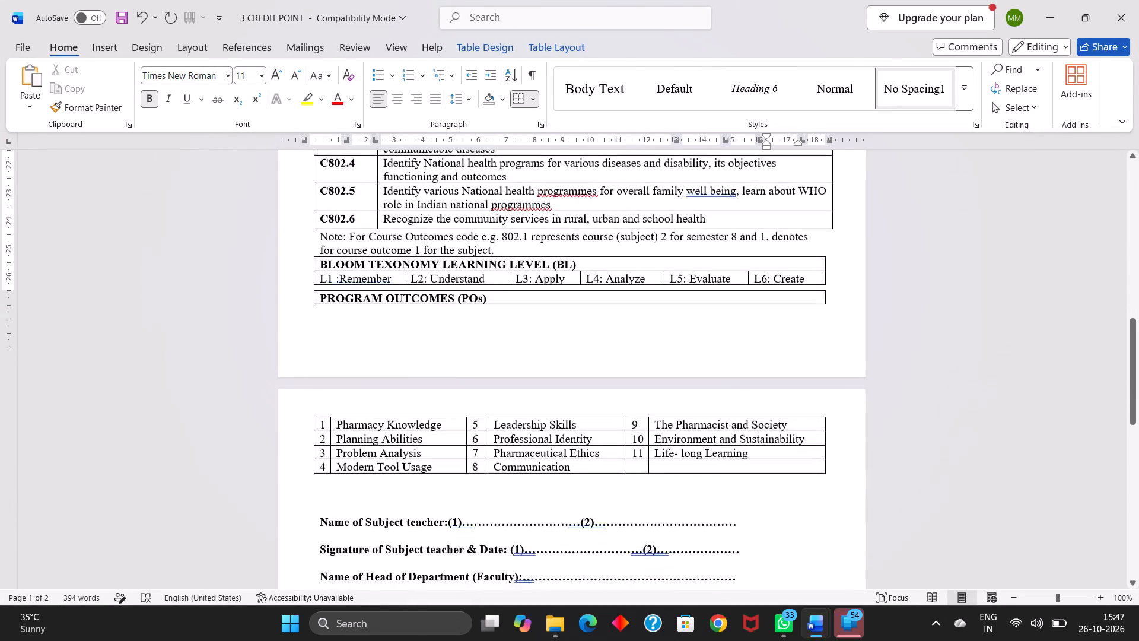
scroll(725, 385, down, 1)
scroll(725, 385, up, 1)
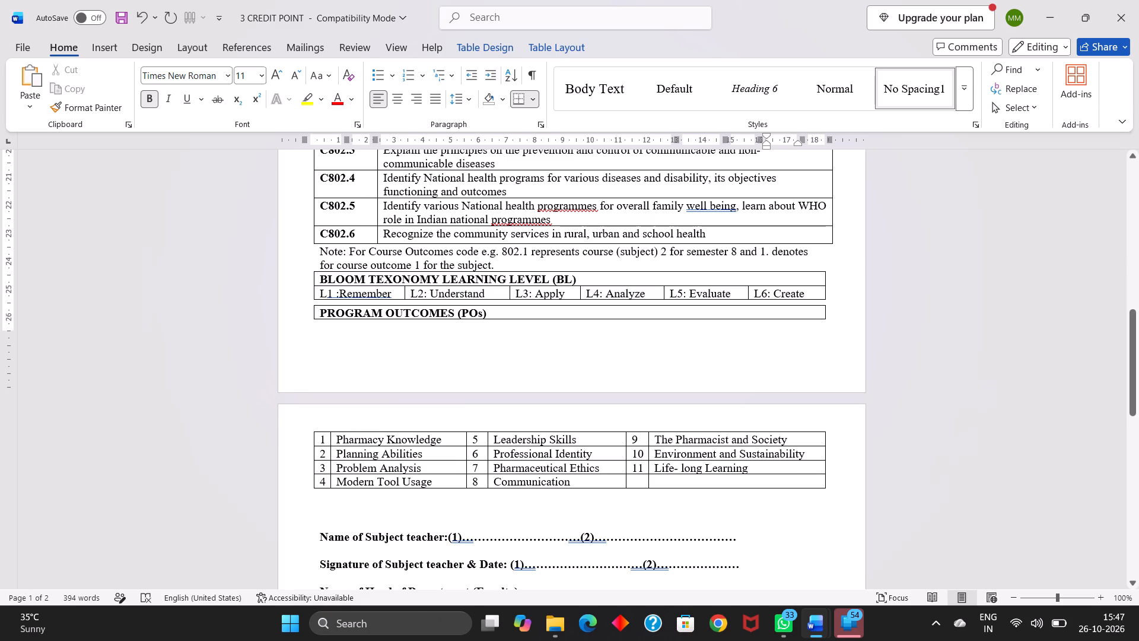
scroll(755, 342, up, 1)
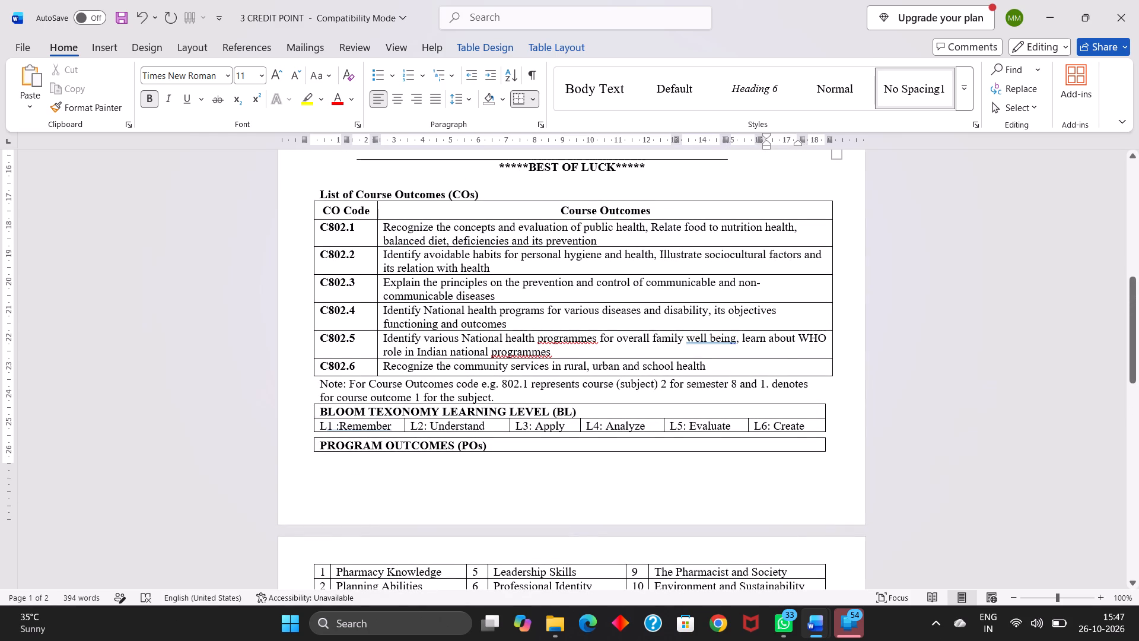
scroll(453, 427, up, 1)
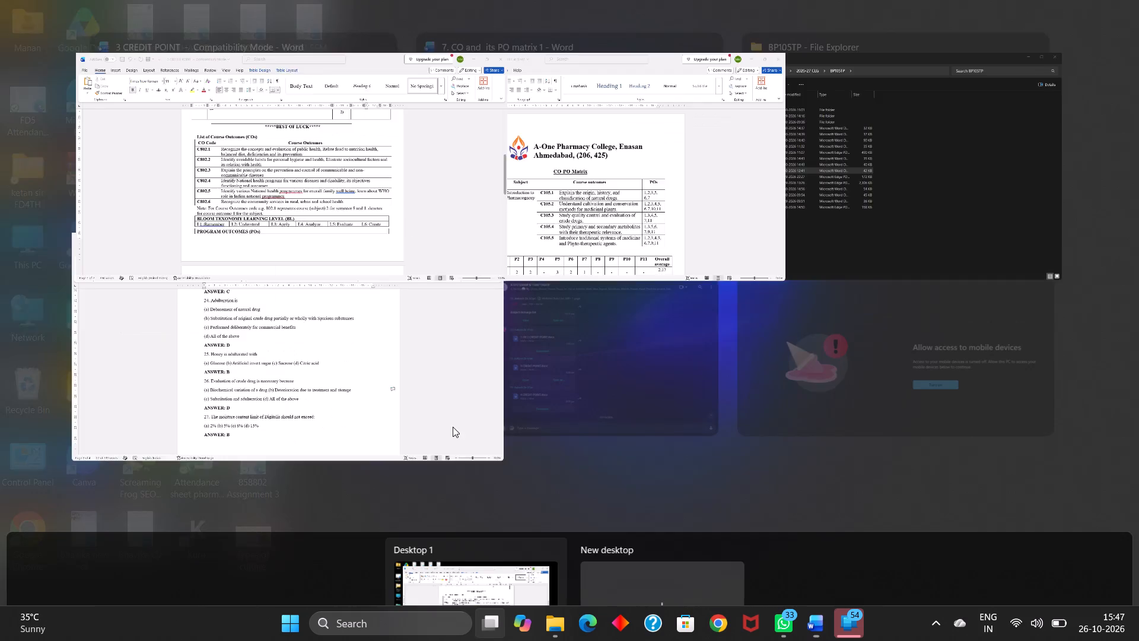
In the 3 CREDIT POINT paper, correct "well being" to "wellbeing" in the description of course outcome C802.5.
click(254, 192)
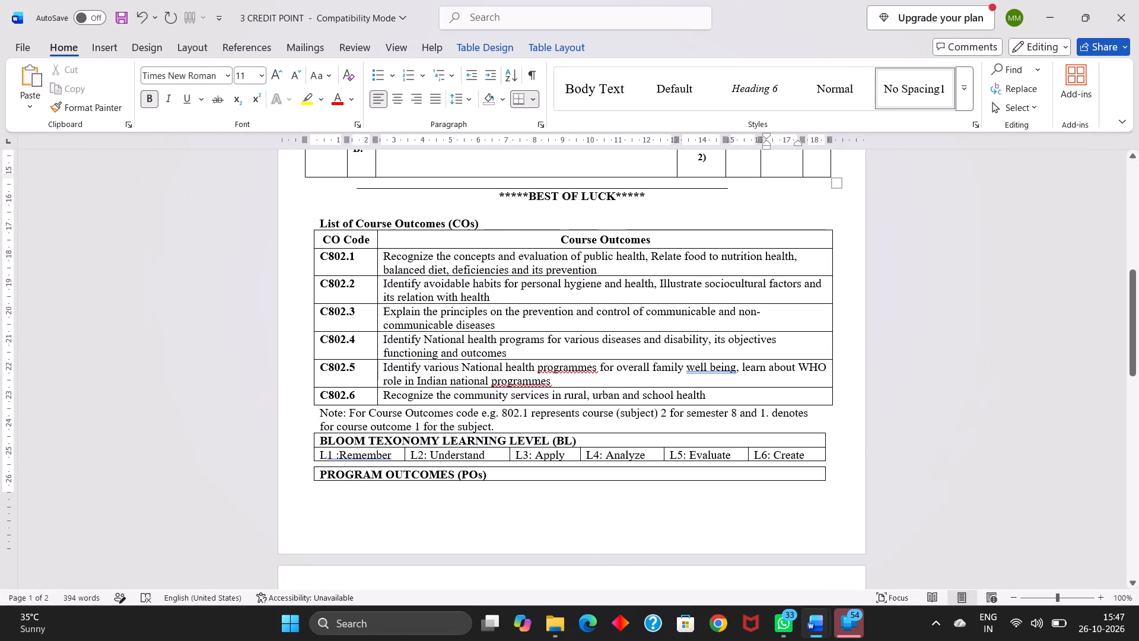
right_click(565, 367)
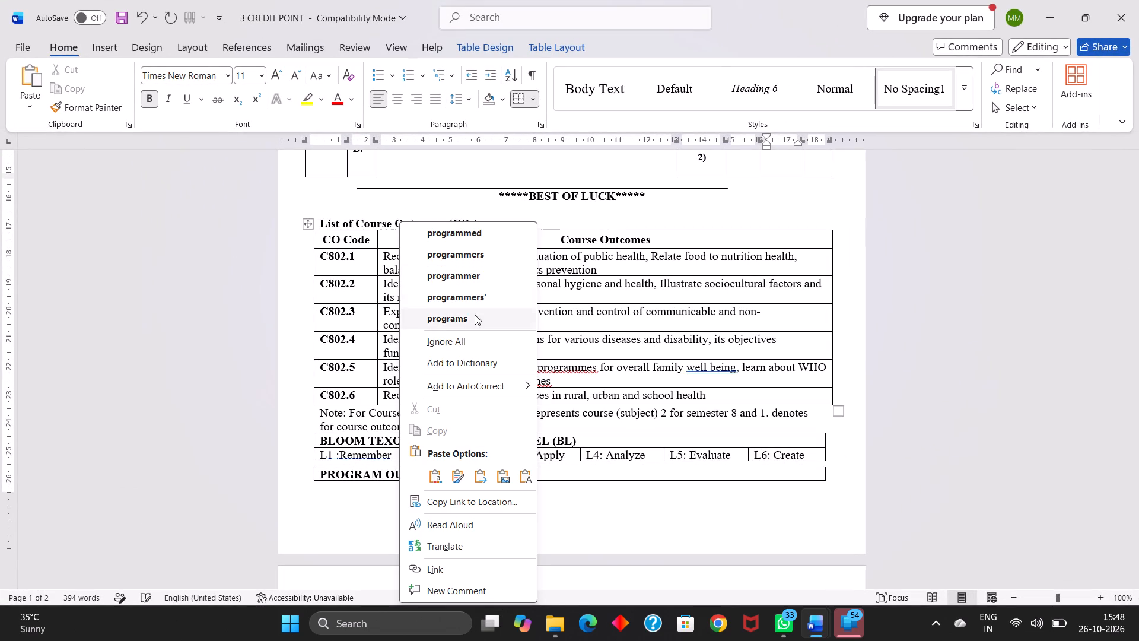
click(598, 369)
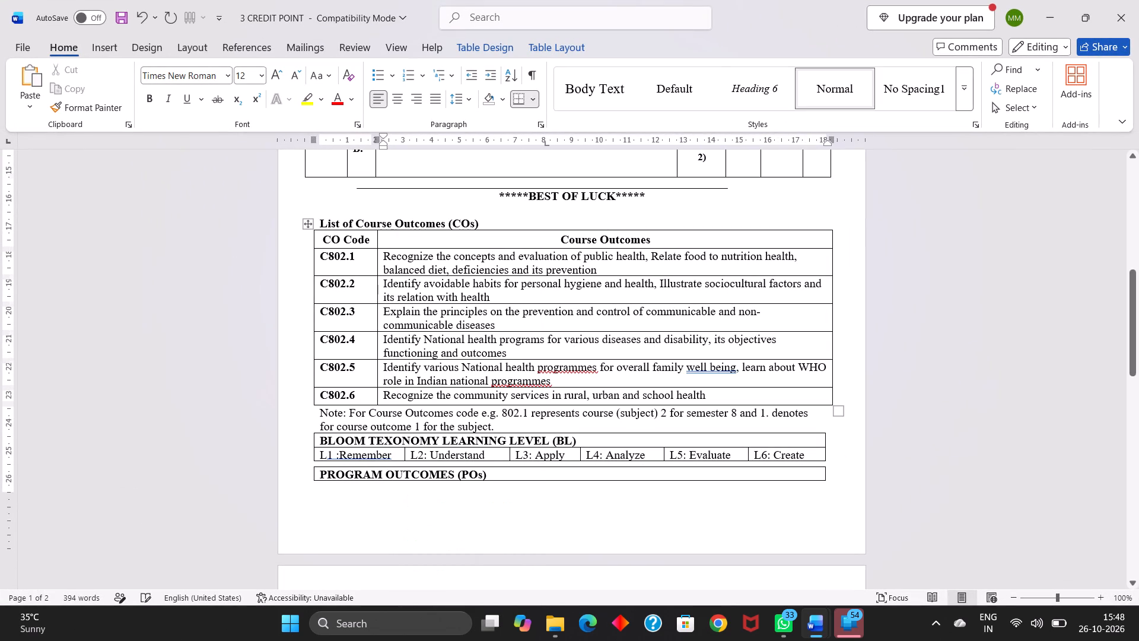
right_click(580, 368)
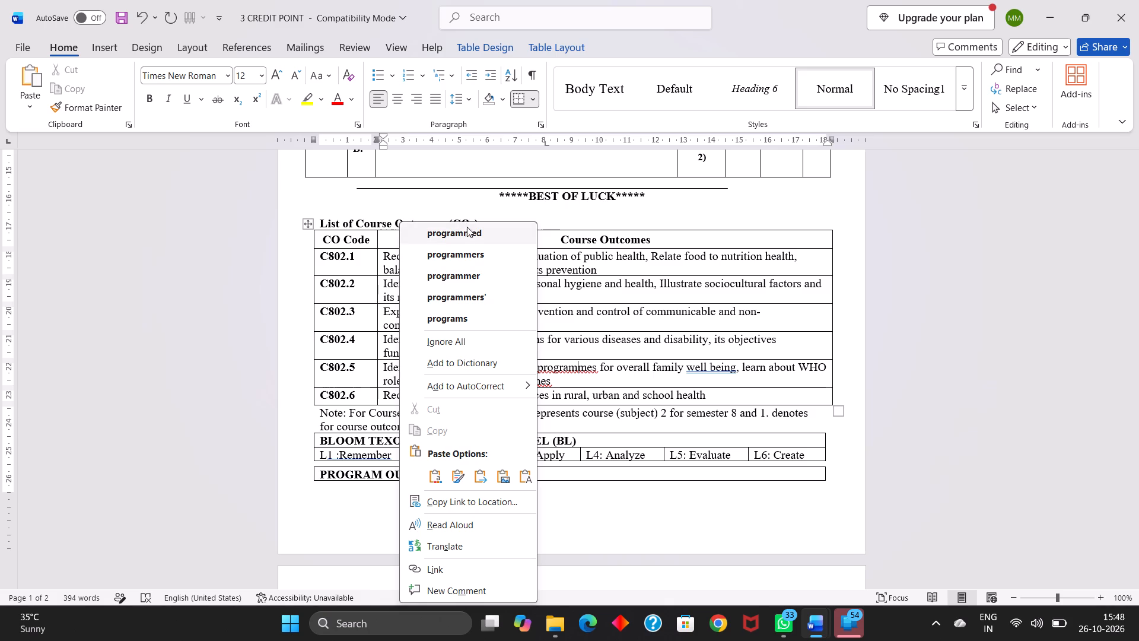
right_click(719, 366)
click(655, 97)
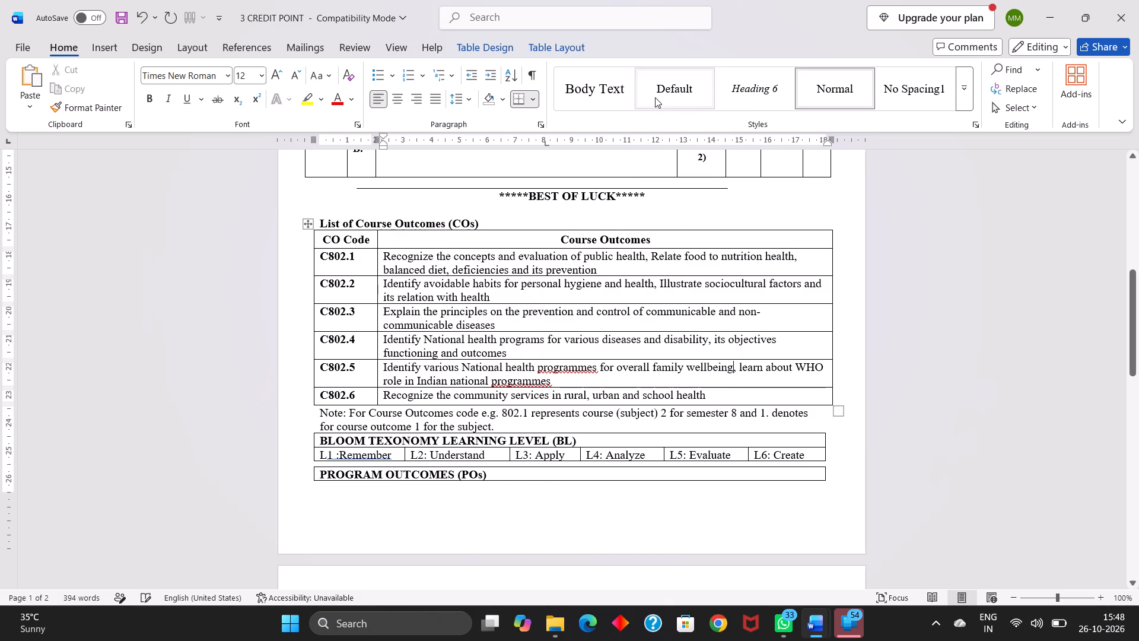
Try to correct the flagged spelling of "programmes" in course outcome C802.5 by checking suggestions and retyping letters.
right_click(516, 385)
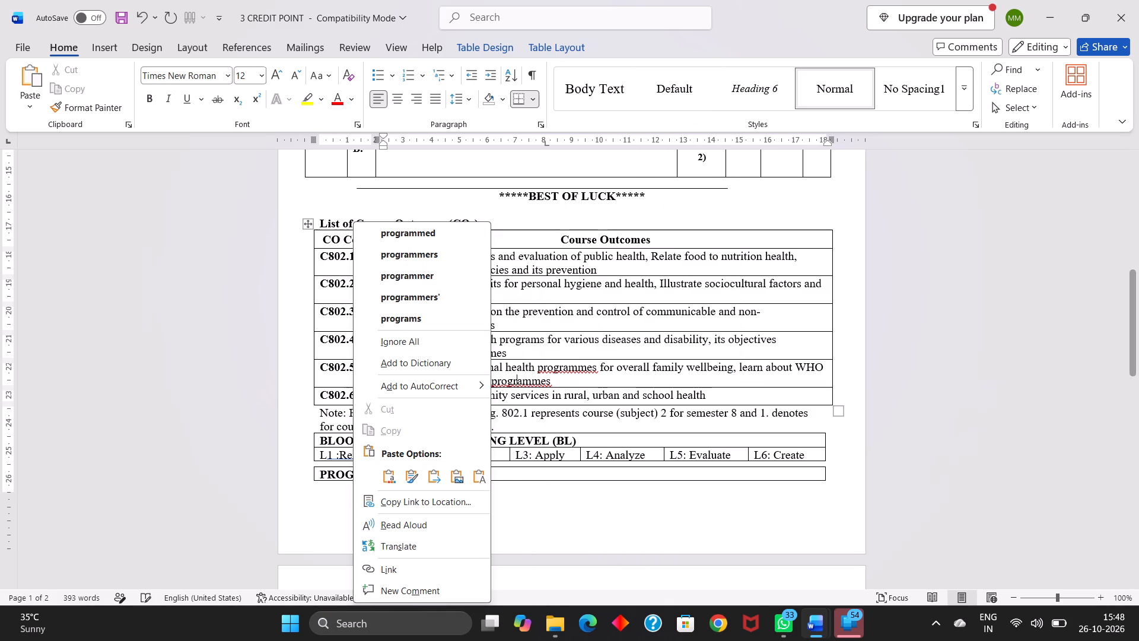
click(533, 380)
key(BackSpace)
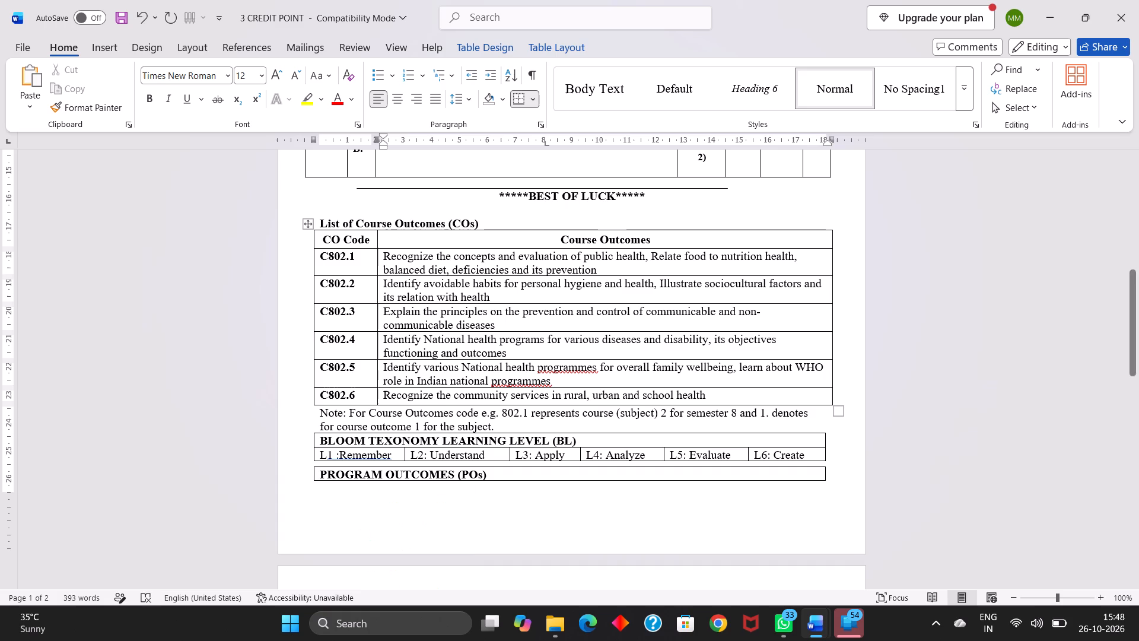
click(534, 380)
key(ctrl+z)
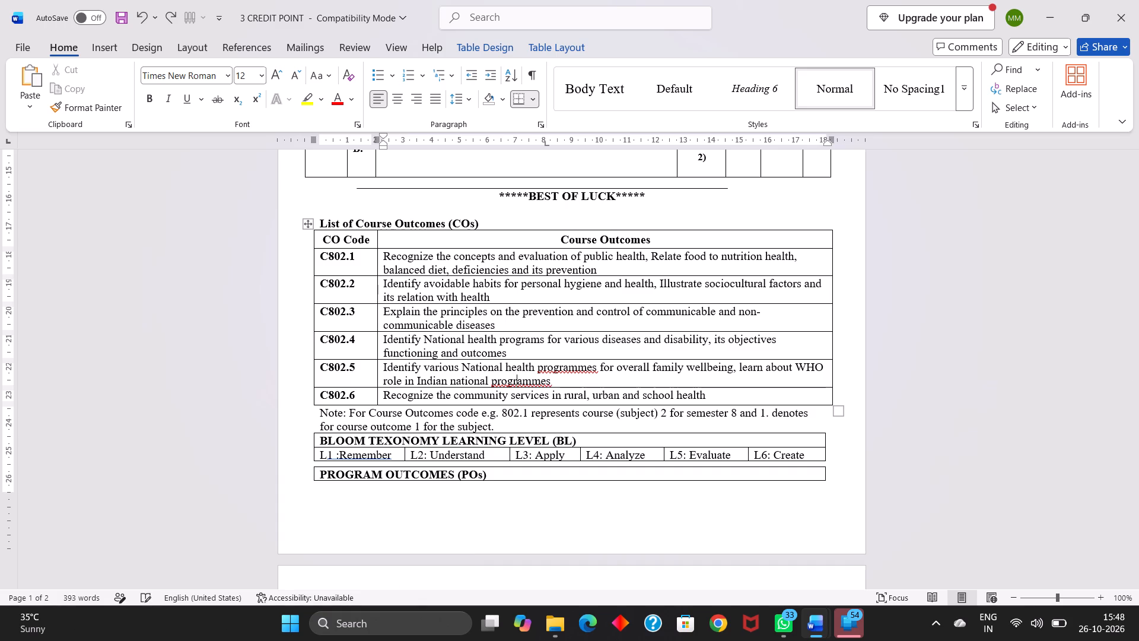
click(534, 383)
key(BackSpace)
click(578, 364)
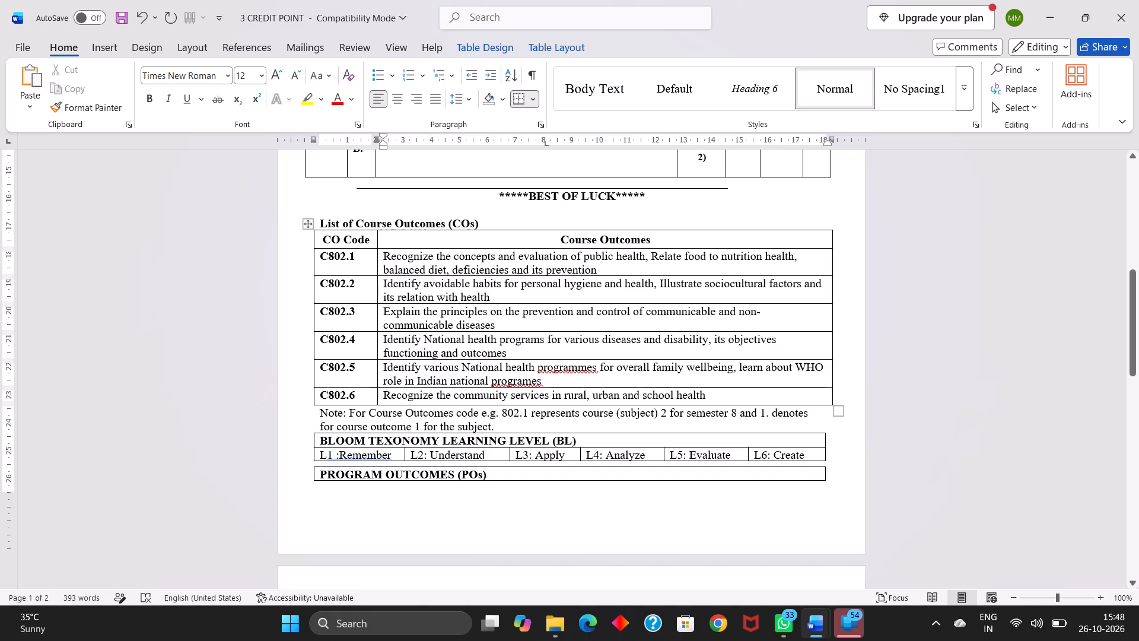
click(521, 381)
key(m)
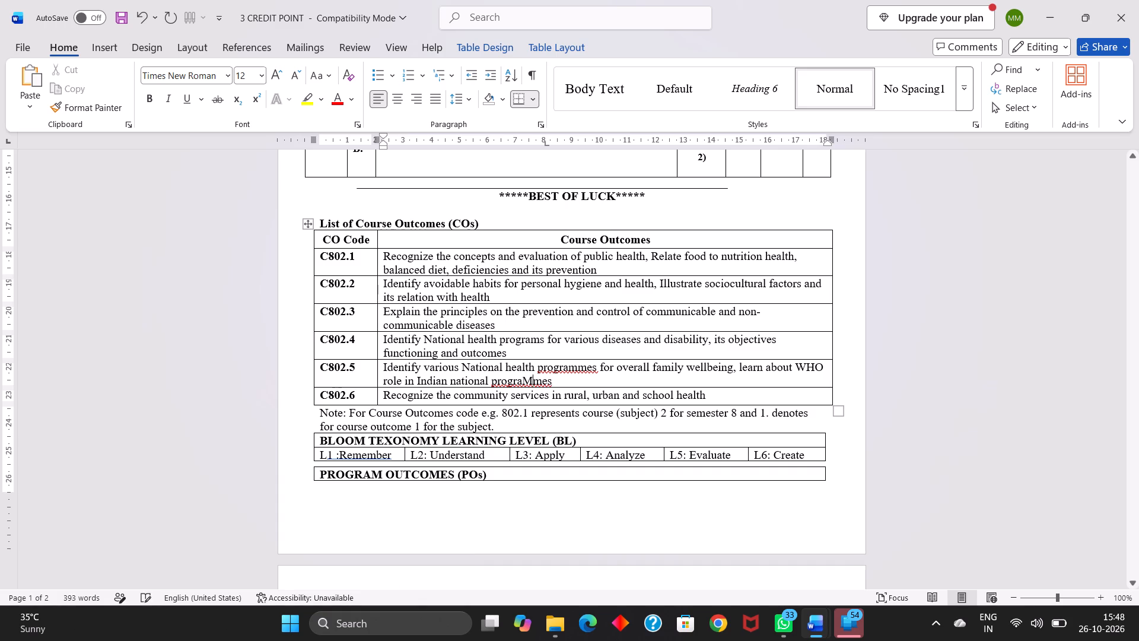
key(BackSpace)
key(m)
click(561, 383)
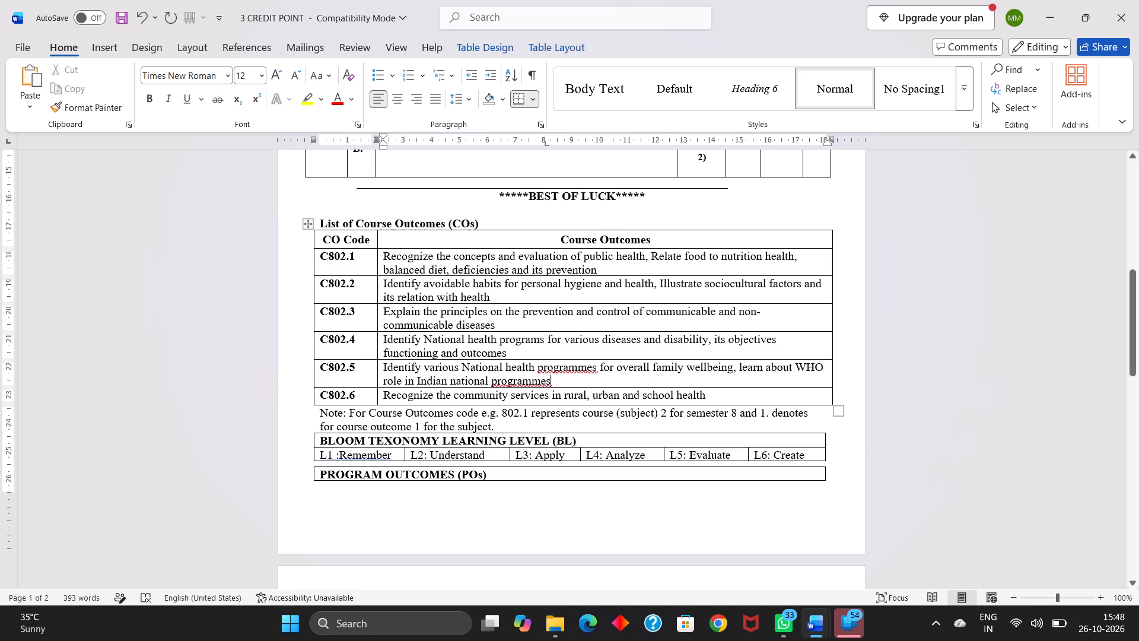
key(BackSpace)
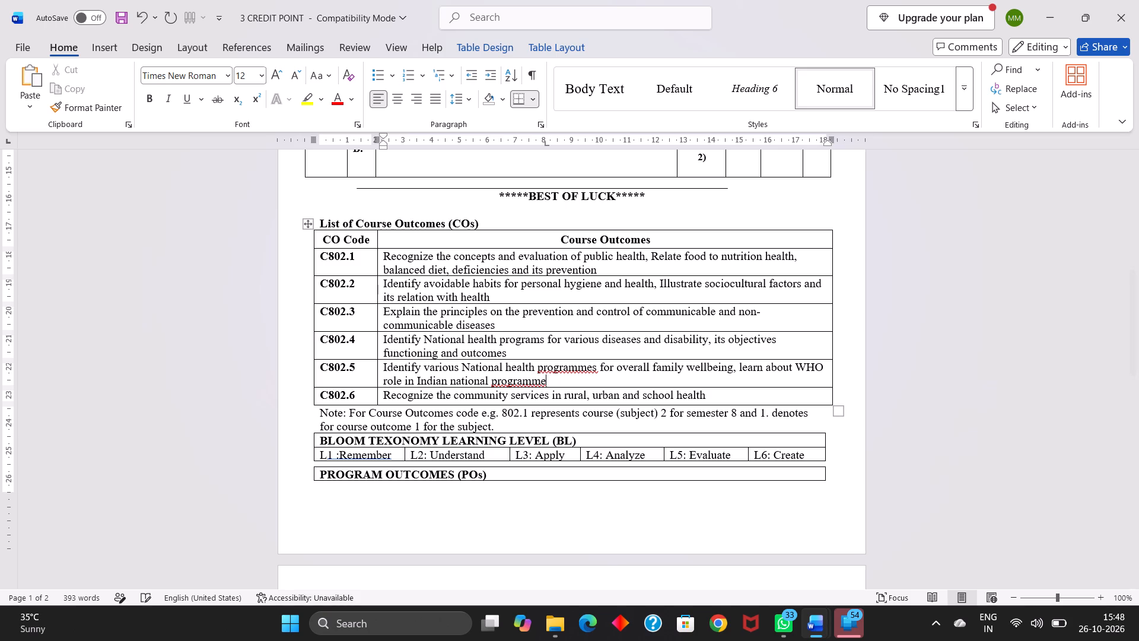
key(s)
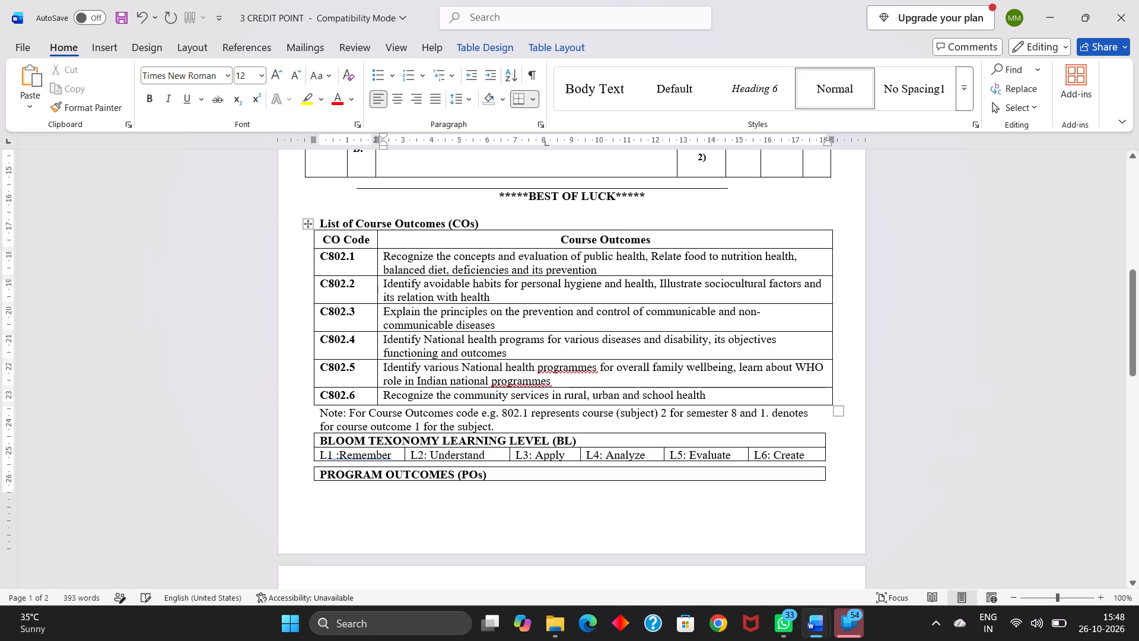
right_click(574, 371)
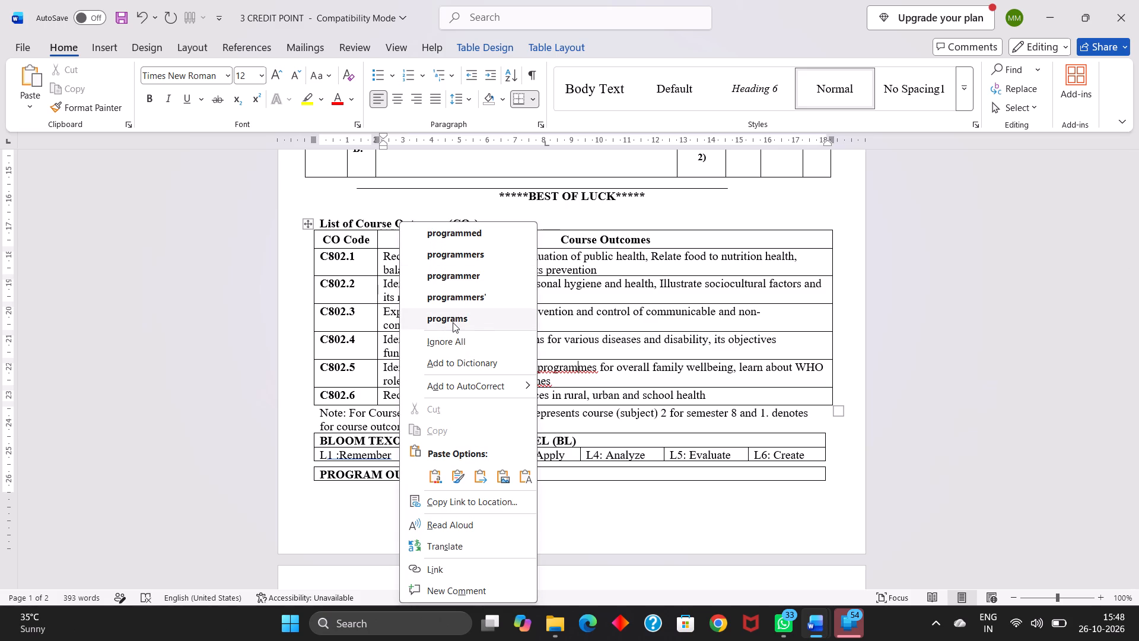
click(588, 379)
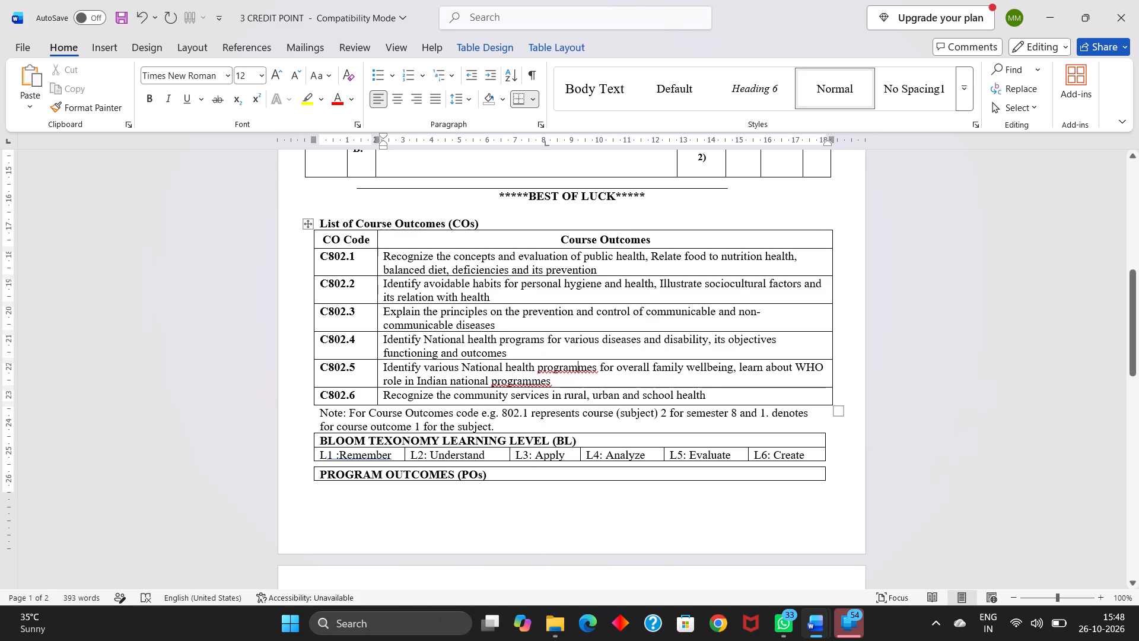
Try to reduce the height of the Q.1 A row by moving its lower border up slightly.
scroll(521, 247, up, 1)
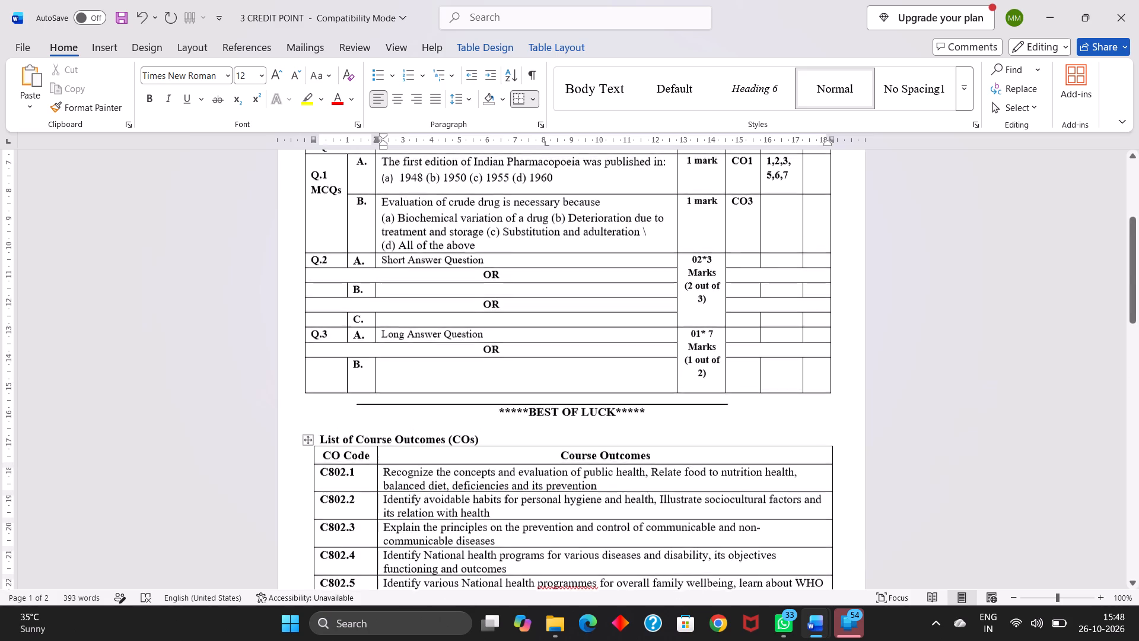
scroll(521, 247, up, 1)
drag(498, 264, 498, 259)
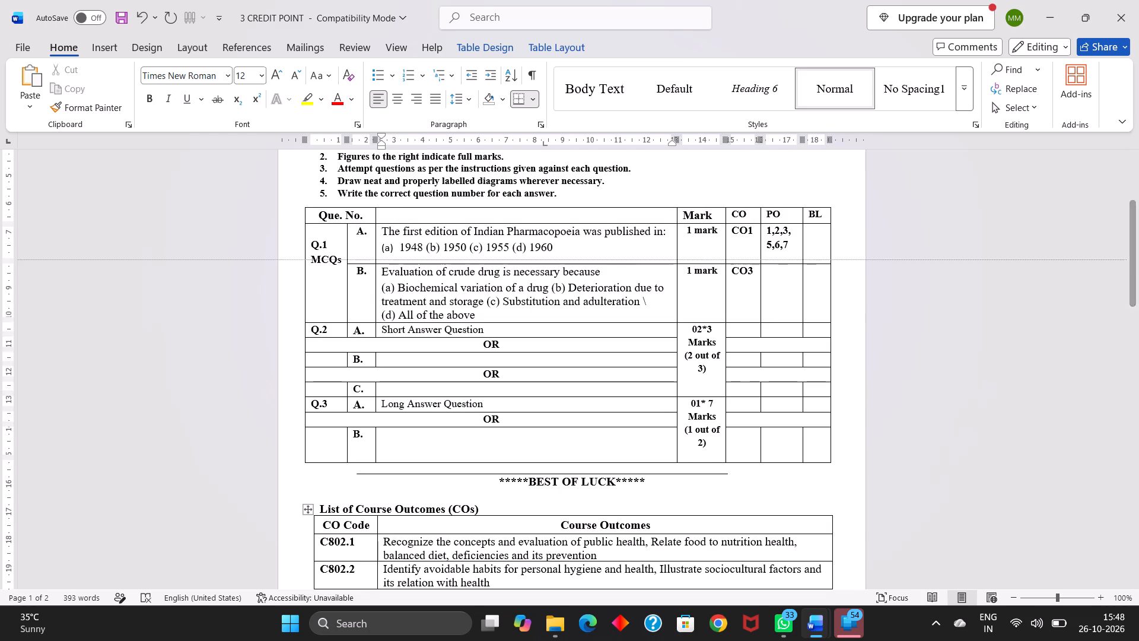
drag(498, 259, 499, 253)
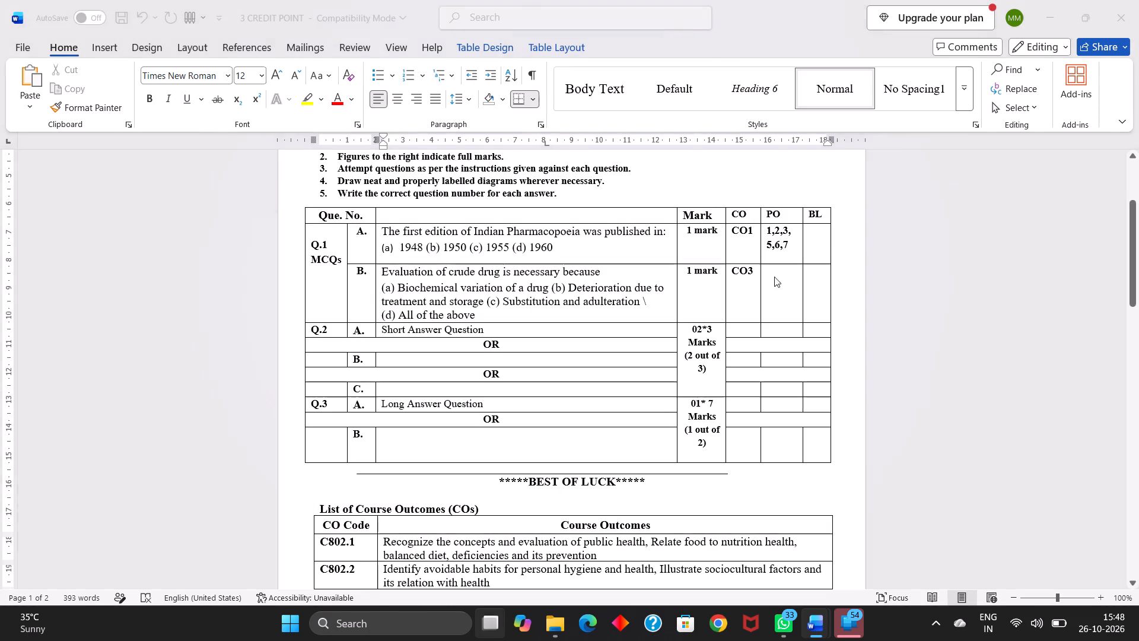
Check the POs for C105.3 in the CO-PO matrix and enter 4,5,7,11, in the Q.1 B PO cell, breaking the line after 7.
click(635, 170)
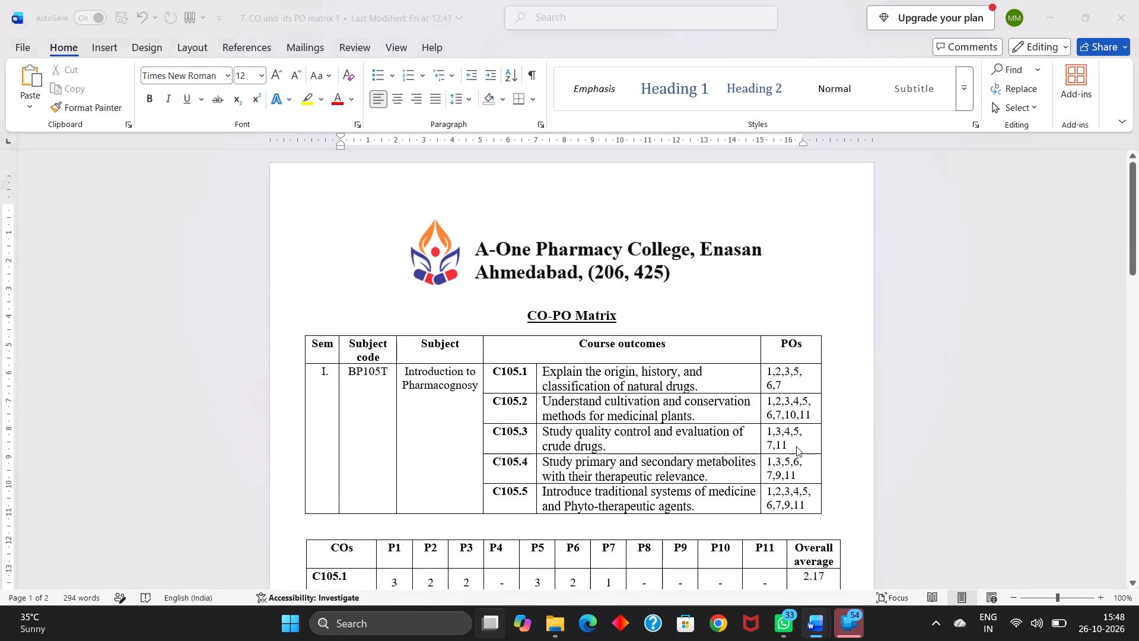
click(621, 183)
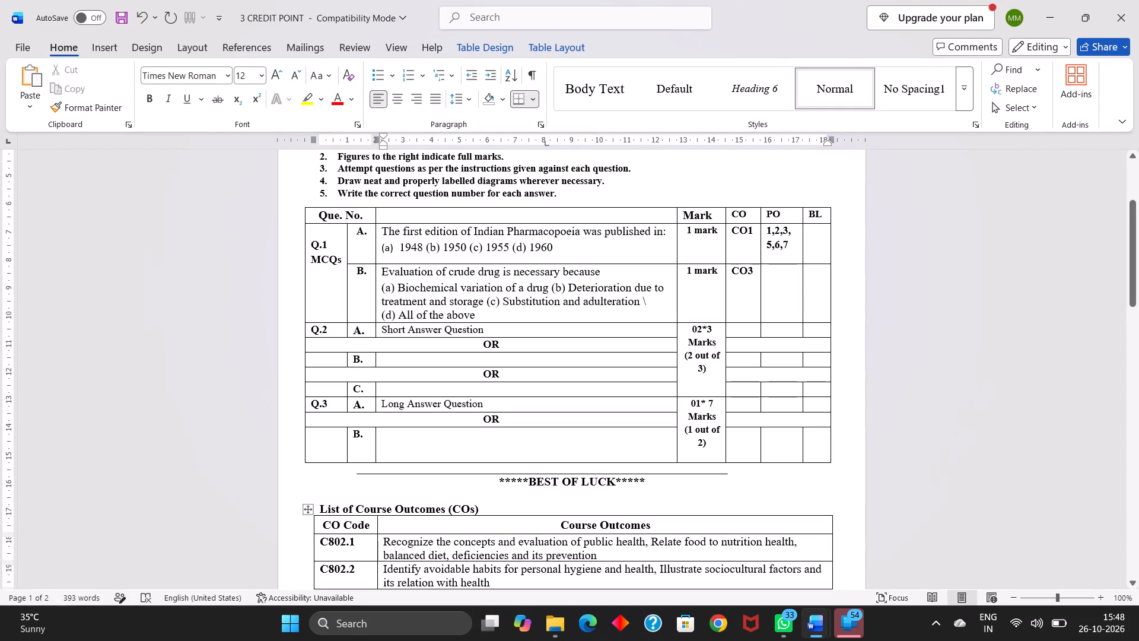
click(770, 272)
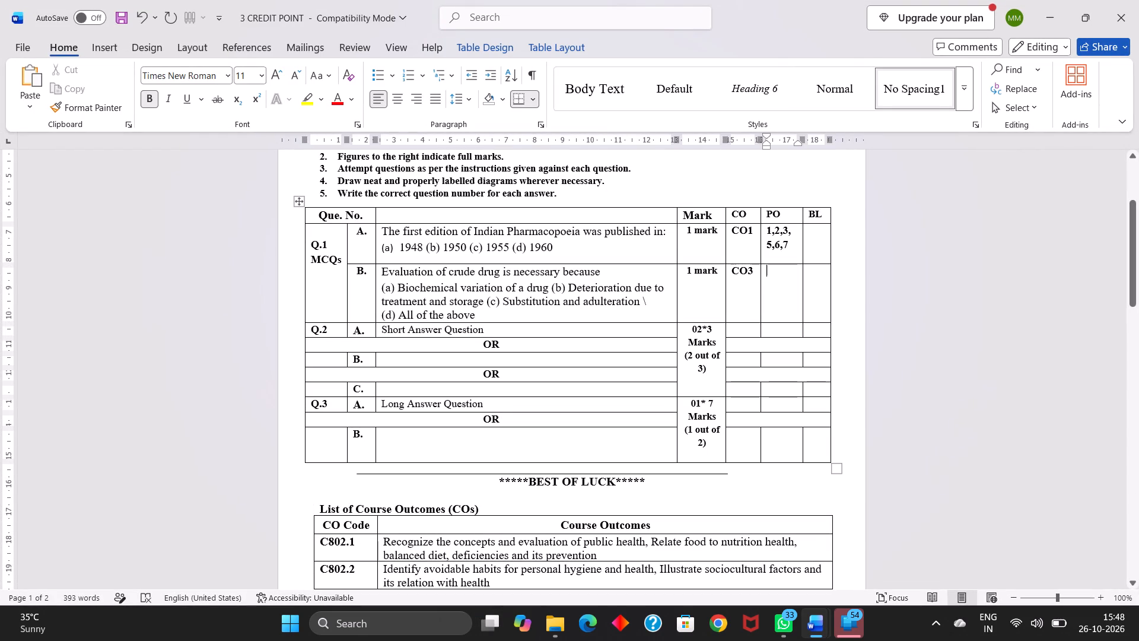
key(4)
text(,5,7,11,)
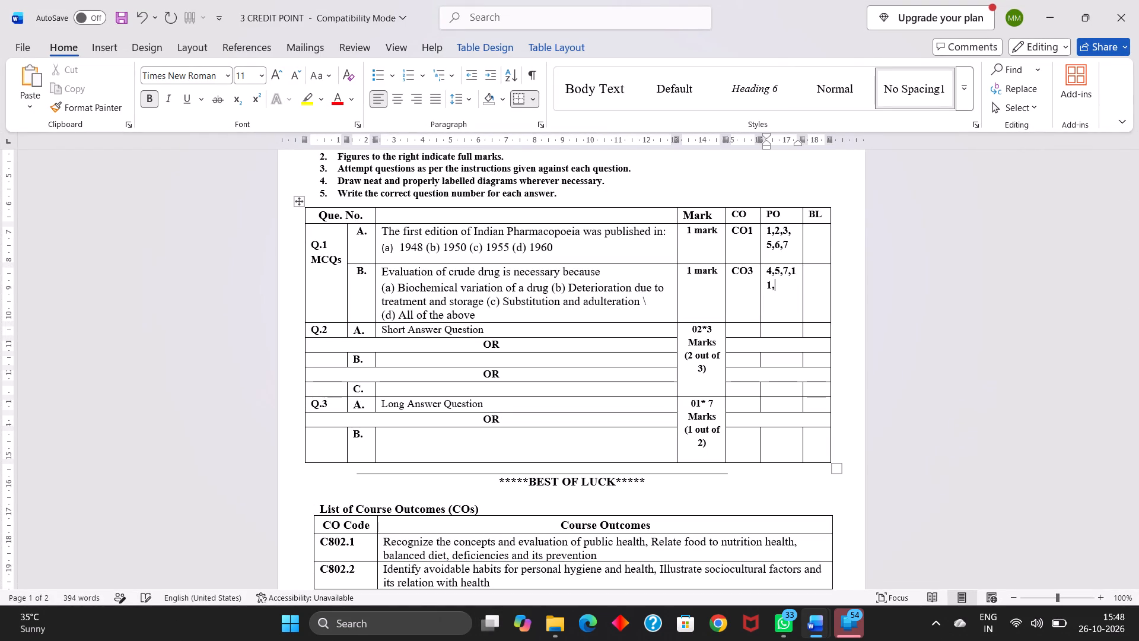
key(Return)
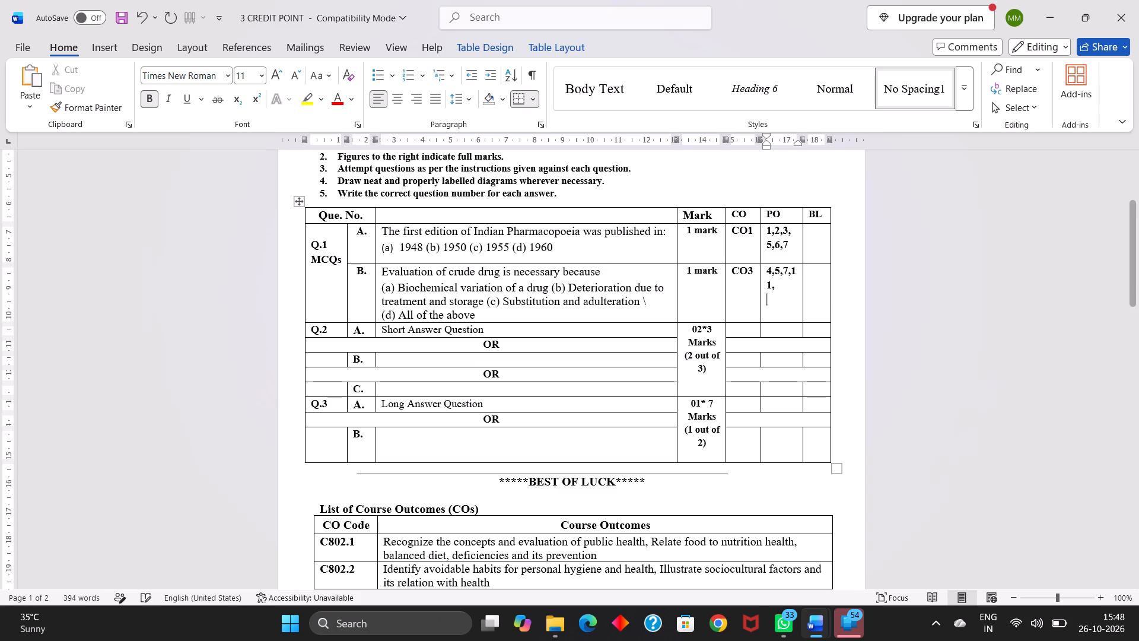
click(789, 273)
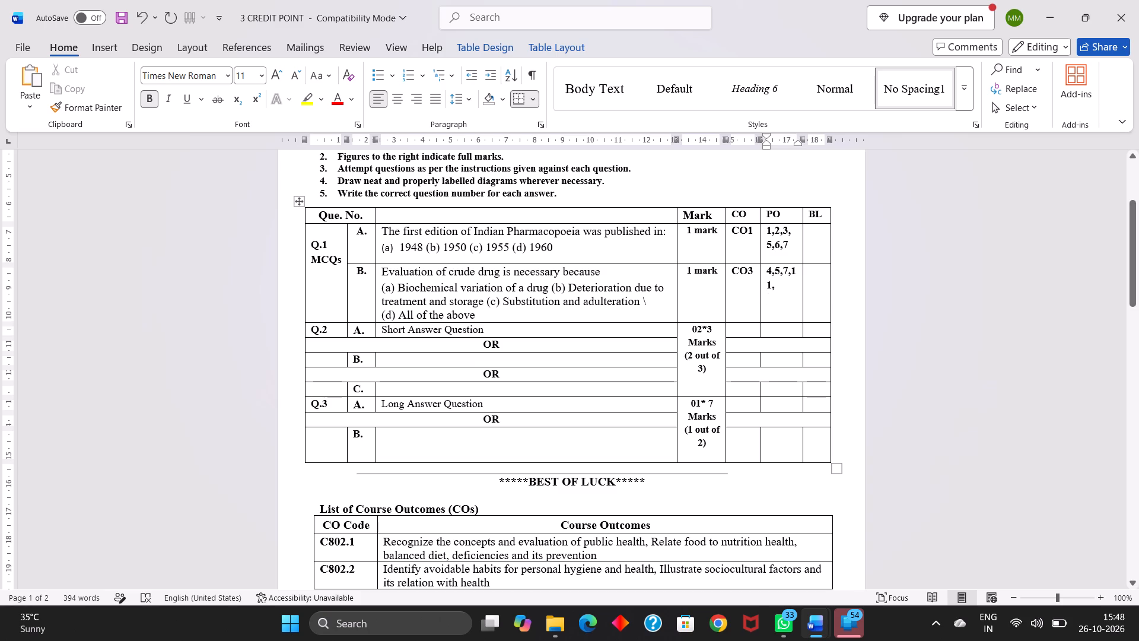
key(Return)
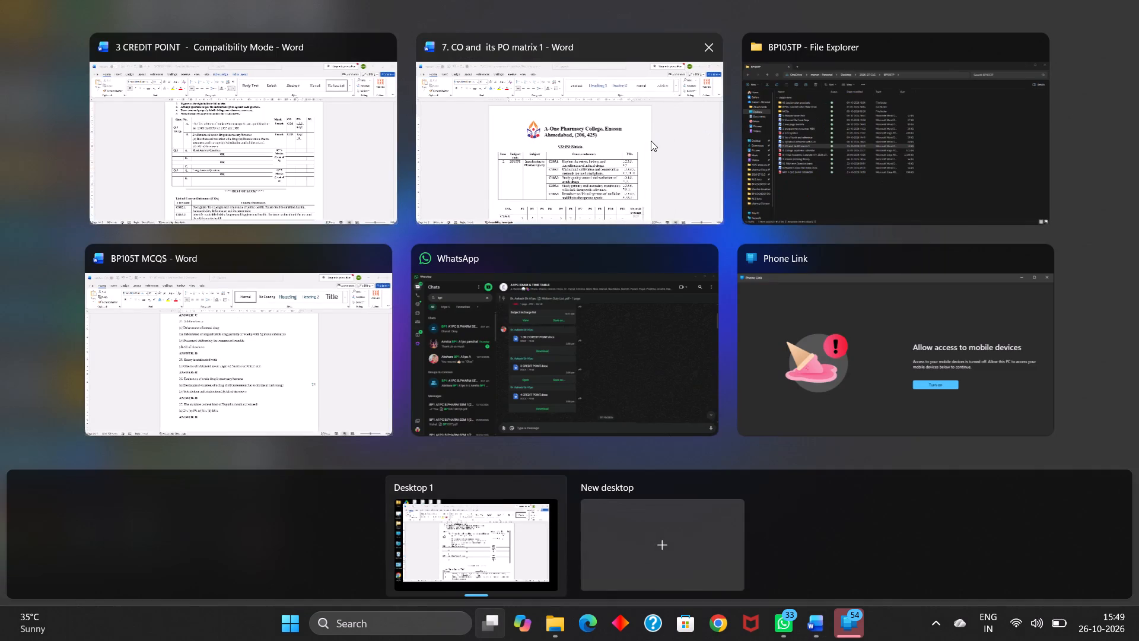
Recheck the CO-PO matrix and rework the Q.1 B PO entry as 4,5,7, with 11 on a second line.
click(651, 141)
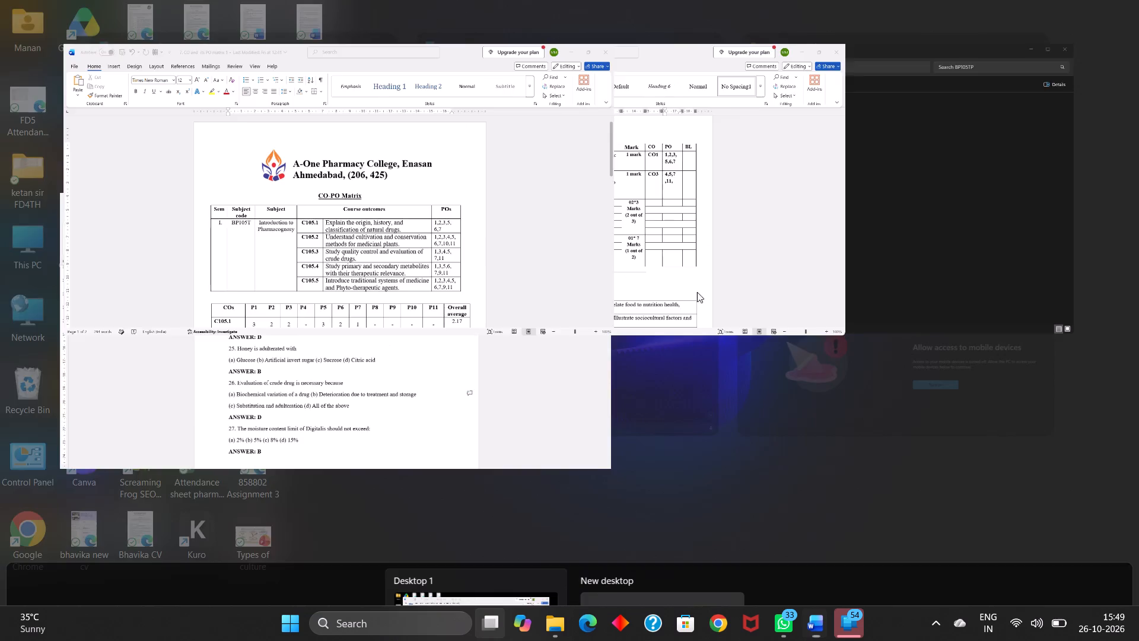
click(672, 178)
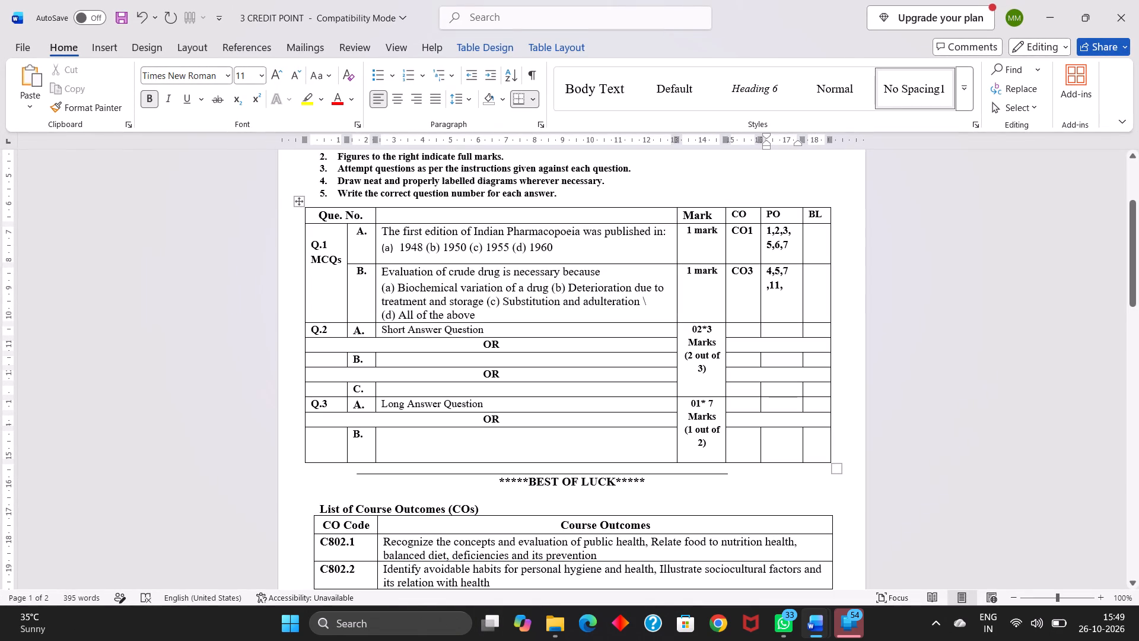
click(771, 285)
key(BackSpace)
key(BackSpace)
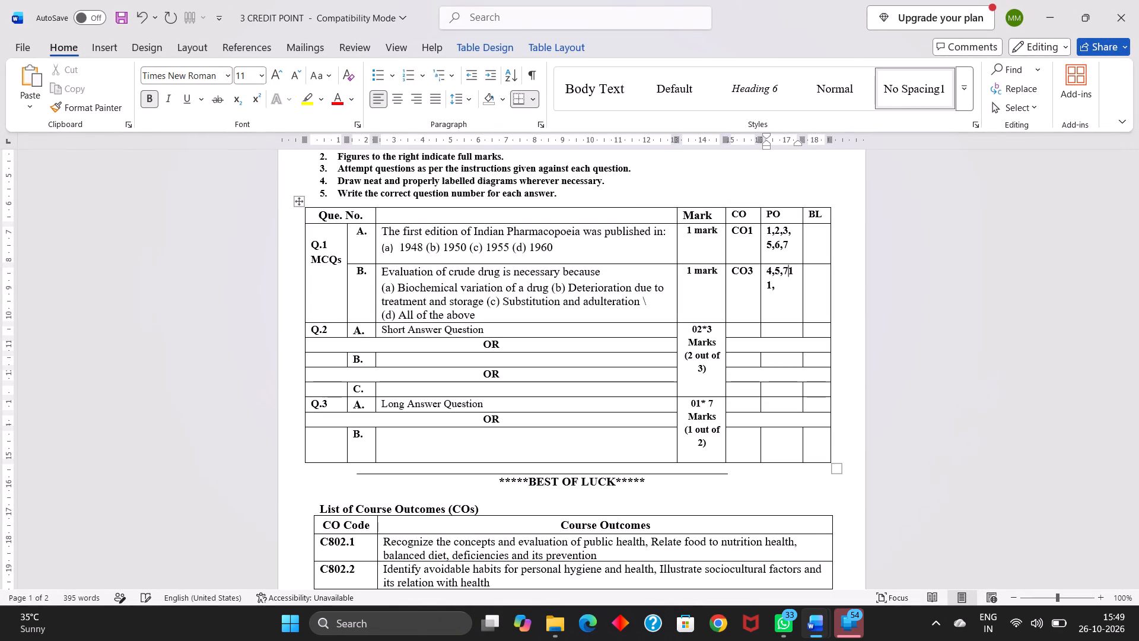
key(comma)
click(794, 271)
key(BackSpace)
click(776, 287)
key(BackSpace)
key(BackSpace)
key(Return)
text(11)
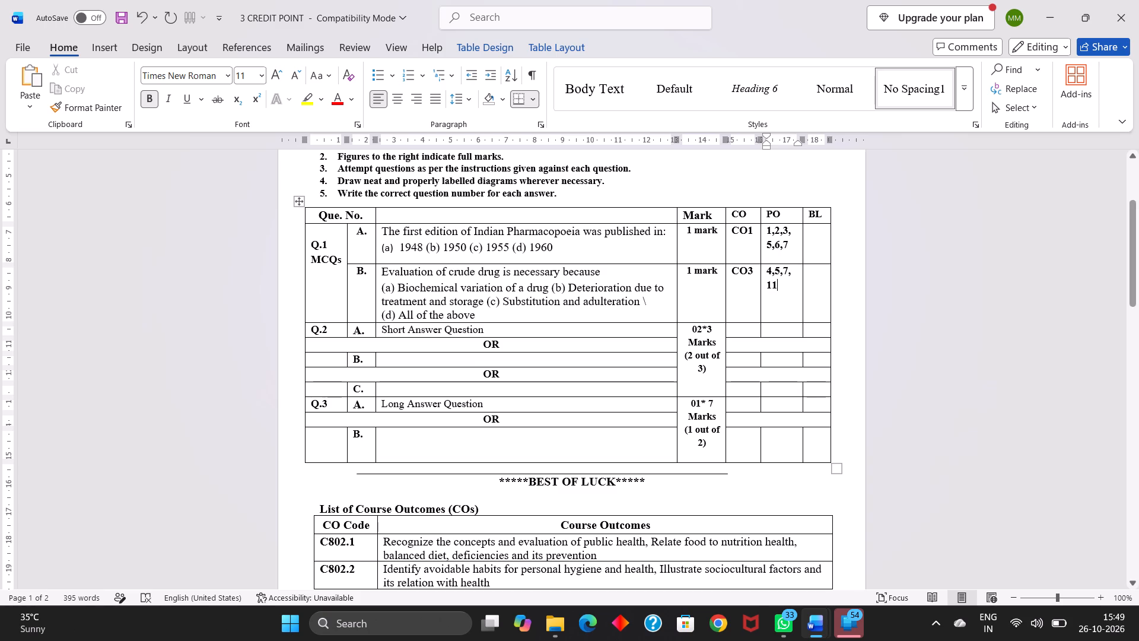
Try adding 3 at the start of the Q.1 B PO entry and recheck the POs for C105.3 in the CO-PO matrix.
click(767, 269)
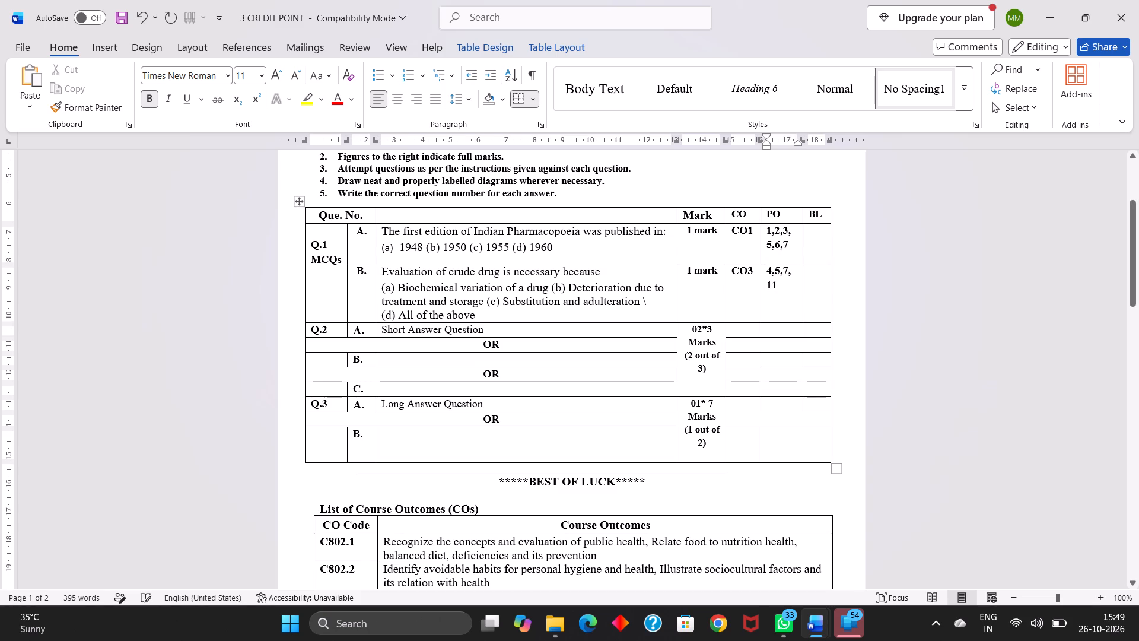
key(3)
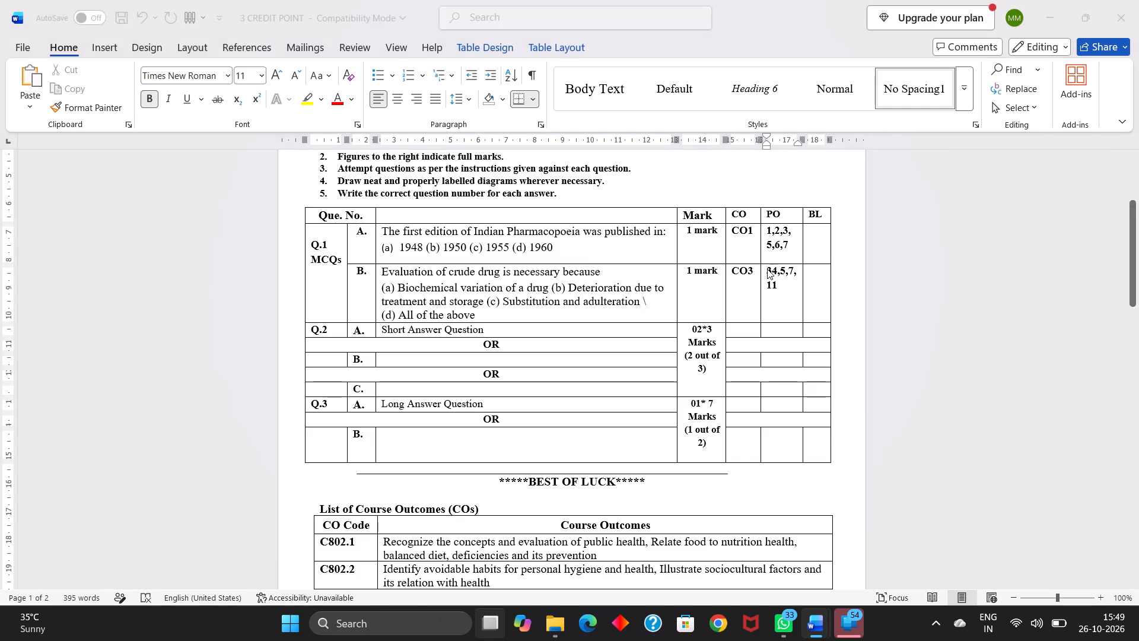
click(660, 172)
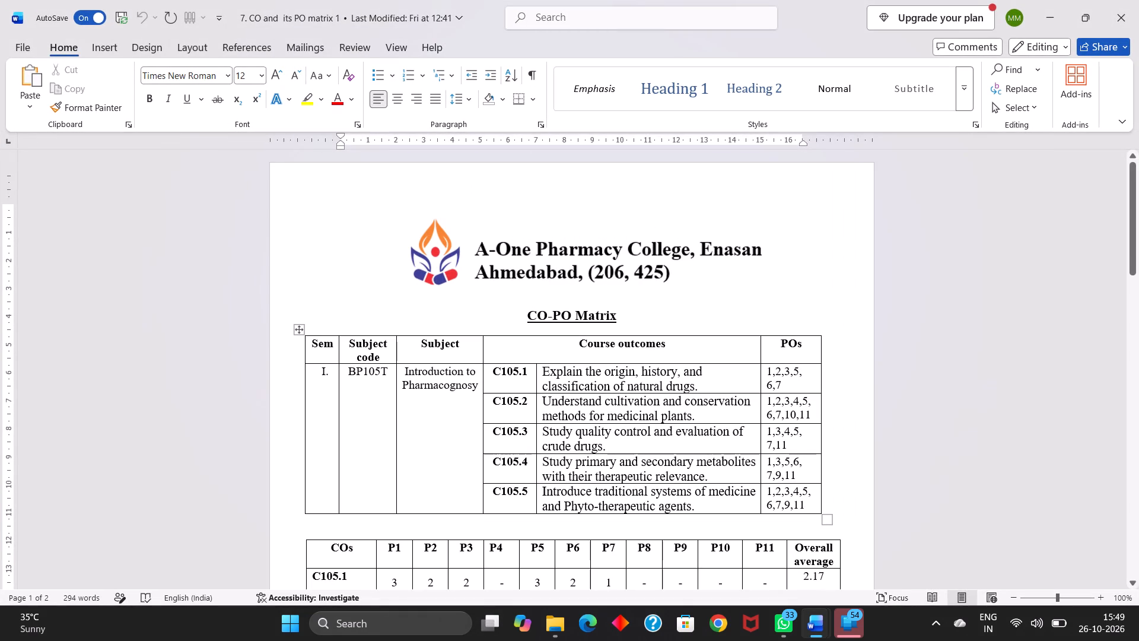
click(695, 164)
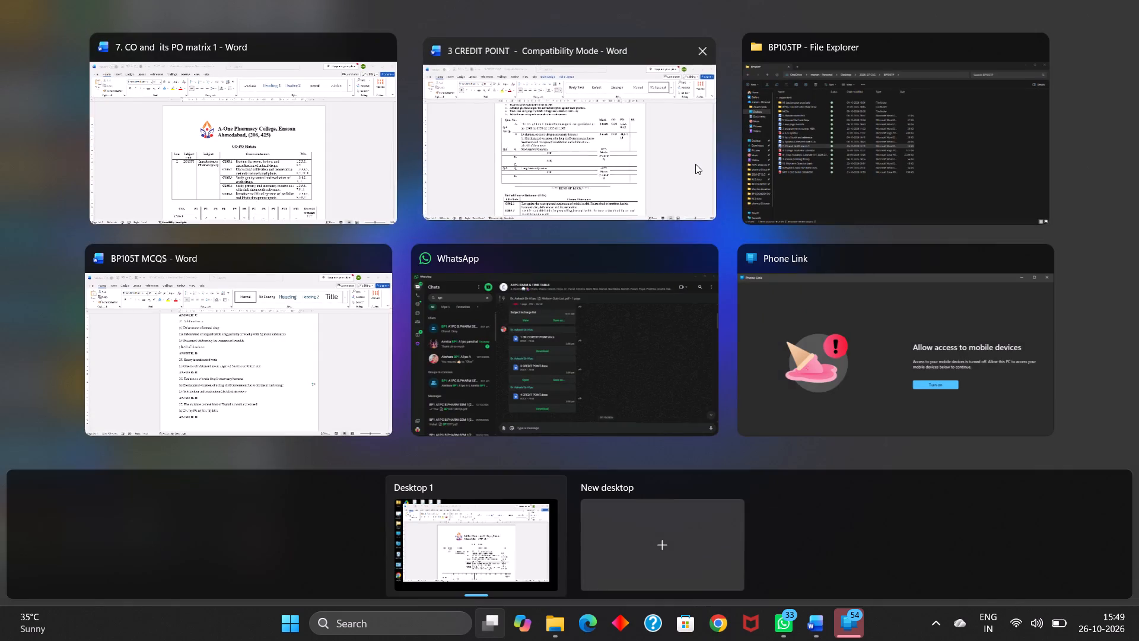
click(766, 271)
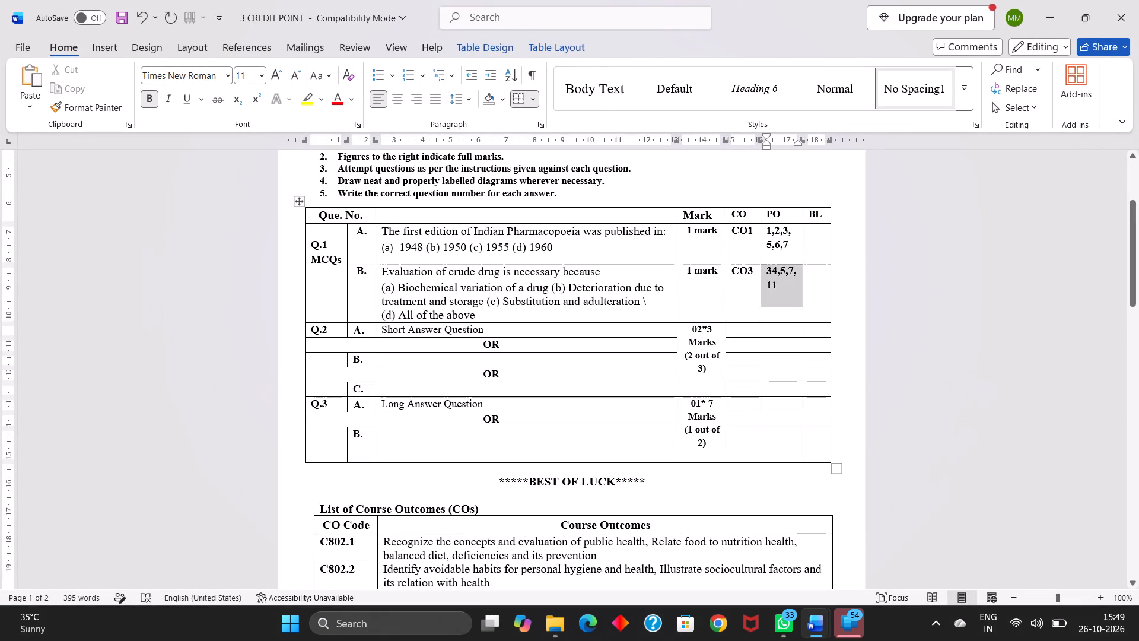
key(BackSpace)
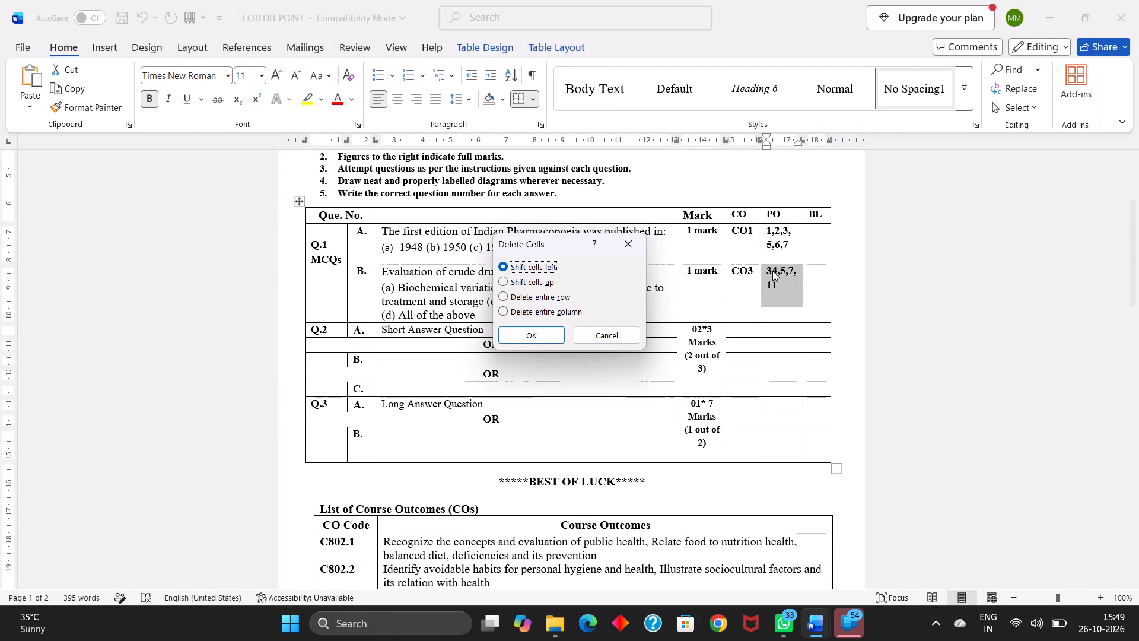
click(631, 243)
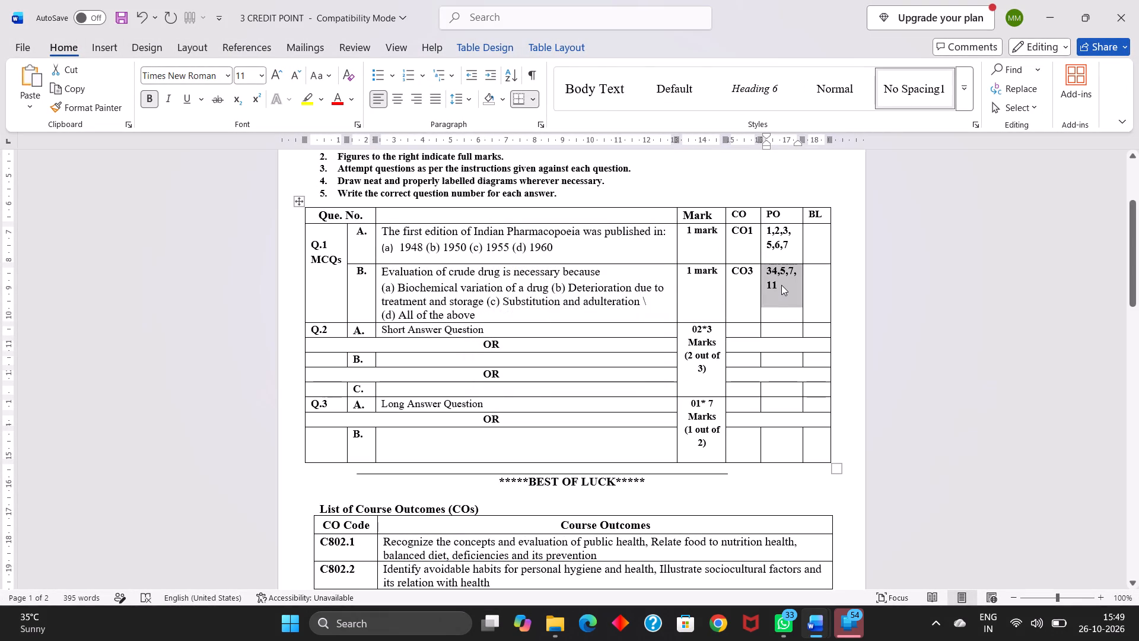
Clear the Q.1 B PO cell and start re-entering the POs for C105.3, beginning with 1,3,.
click(781, 285)
key(BackSpace)
key(BackSpace)
key(BackSpace)
key(BackSpace)
key(BackSpace)
key(BackSpace)
key(BackSpace)
key(BackSpace)
key(BackSpace)
key(BackSpace)
key(BackSpace)
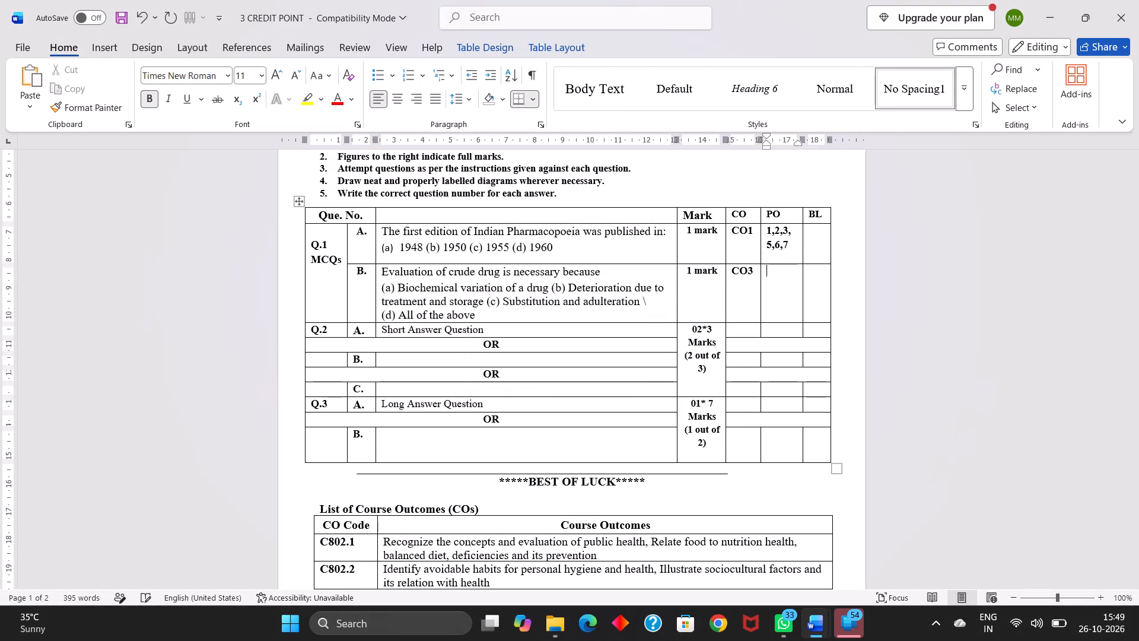
text(1,31)
key(BackSpace)
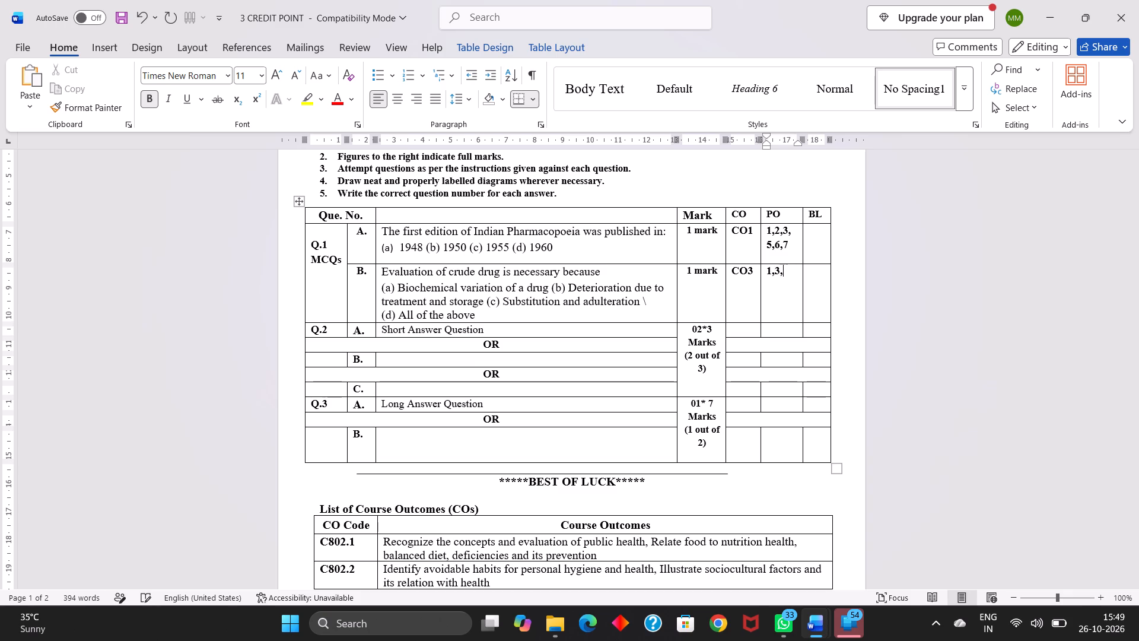